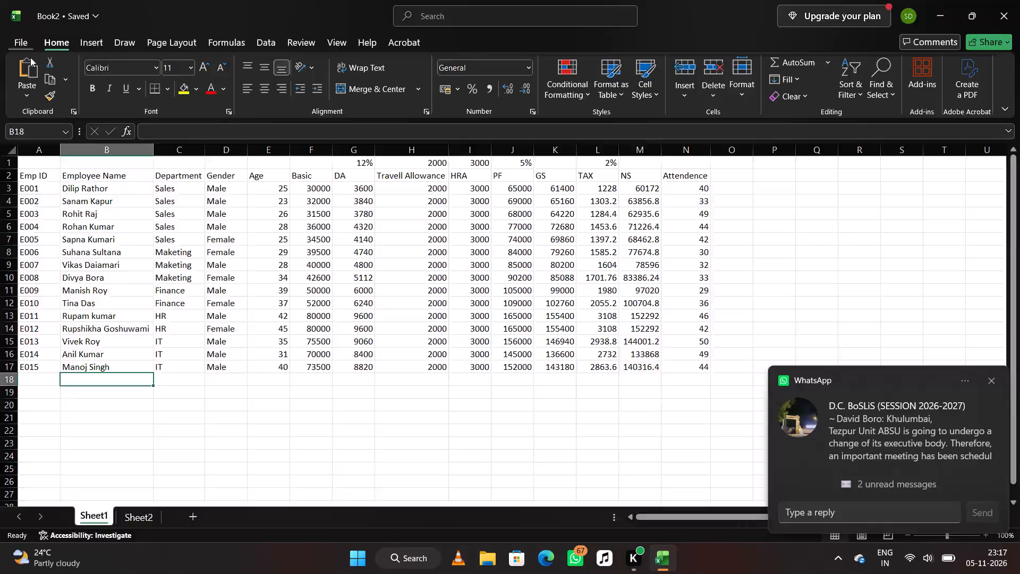
Open the existing Sahit workbook.
{"action": "double_click", "coordinate": [173, 370]}
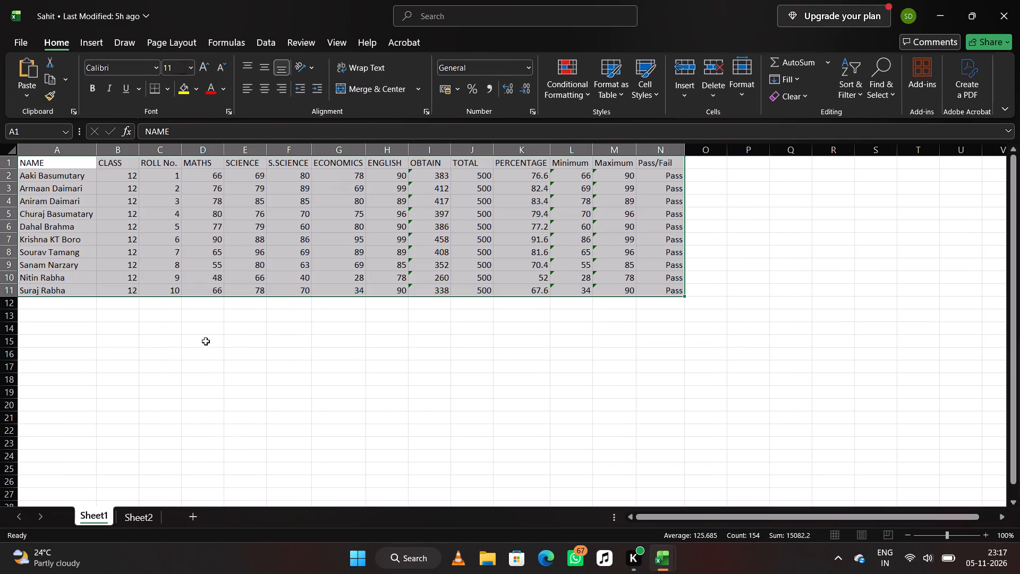
Move the column chart on Sheet2 closer to the sheet's upper-left corner, and return to Sheet1.
{"action": "left_click", "coordinate": [232, 372]}
{"action": "left_click", "coordinate": [136, 519]}
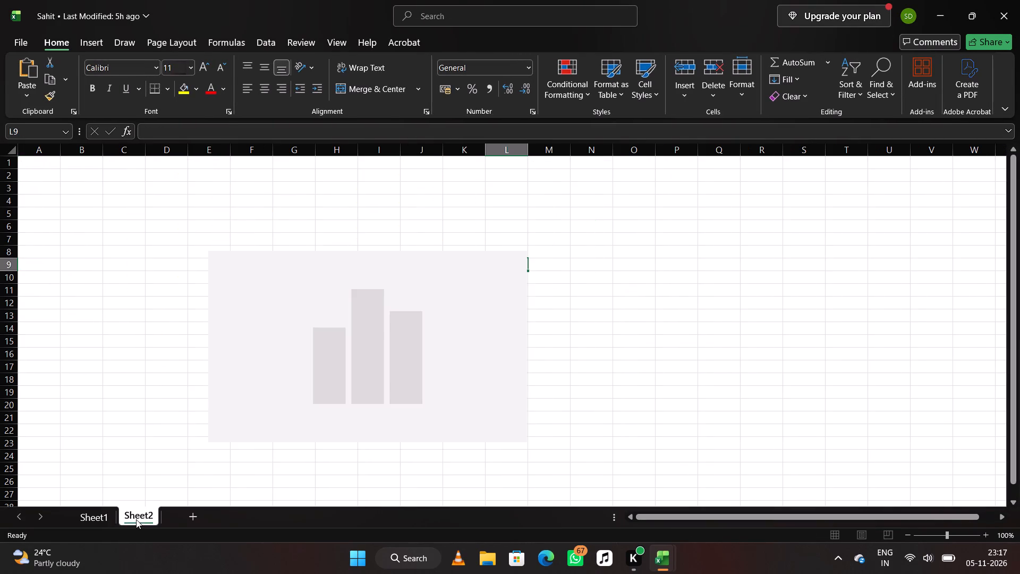
{"action": "left_click_drag", "start_coordinate": [312, 258], "coordinate": [251, 235]}
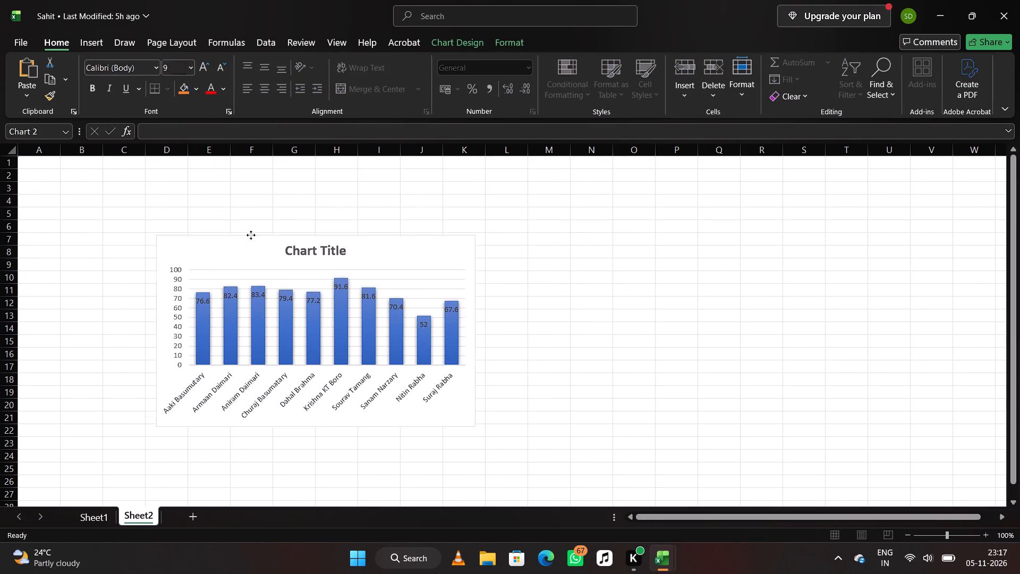
{"action": "left_click_drag", "start_coordinate": [251, 235], "coordinate": [209, 197]}
{"action": "left_click", "coordinate": [101, 522]}
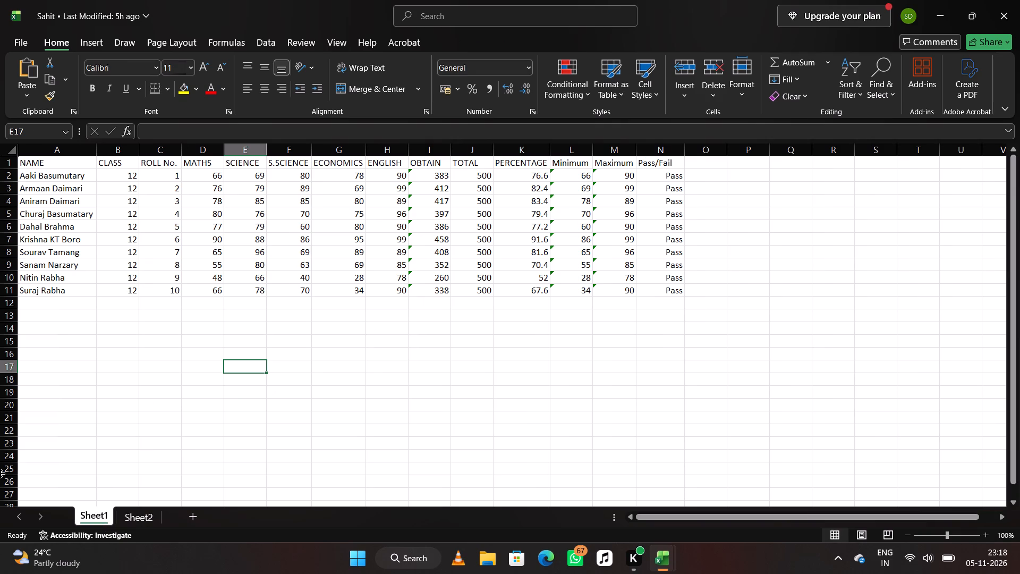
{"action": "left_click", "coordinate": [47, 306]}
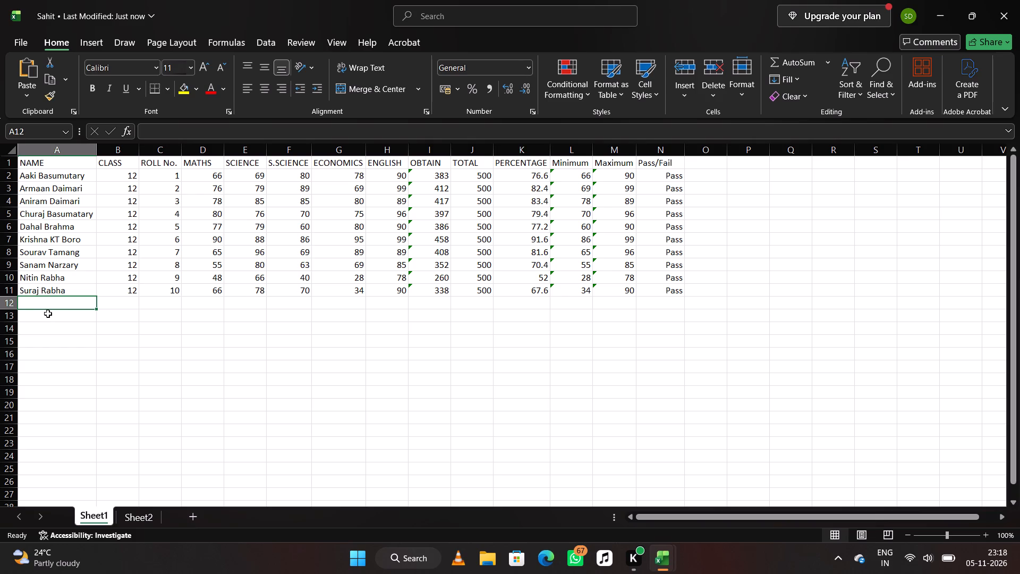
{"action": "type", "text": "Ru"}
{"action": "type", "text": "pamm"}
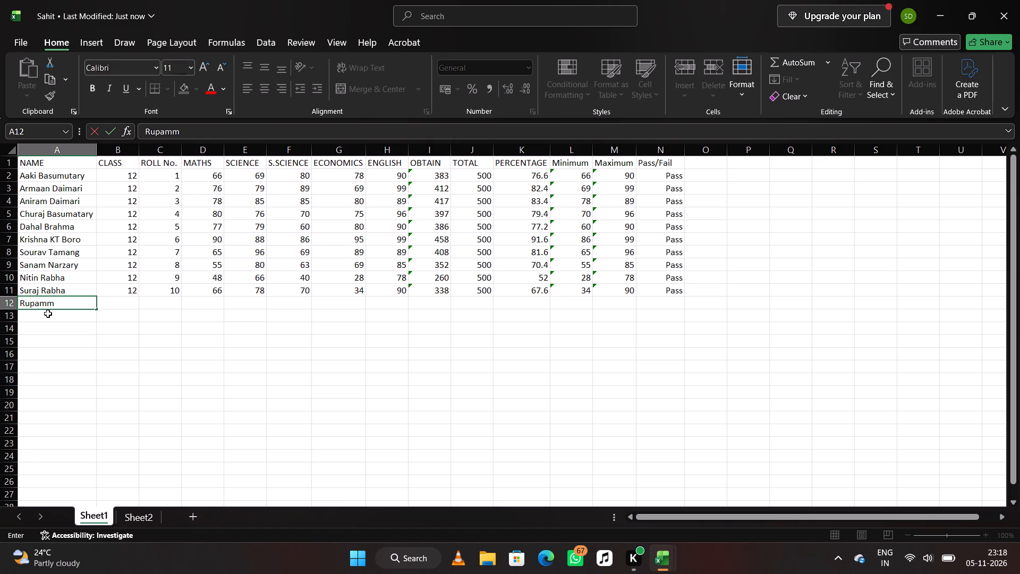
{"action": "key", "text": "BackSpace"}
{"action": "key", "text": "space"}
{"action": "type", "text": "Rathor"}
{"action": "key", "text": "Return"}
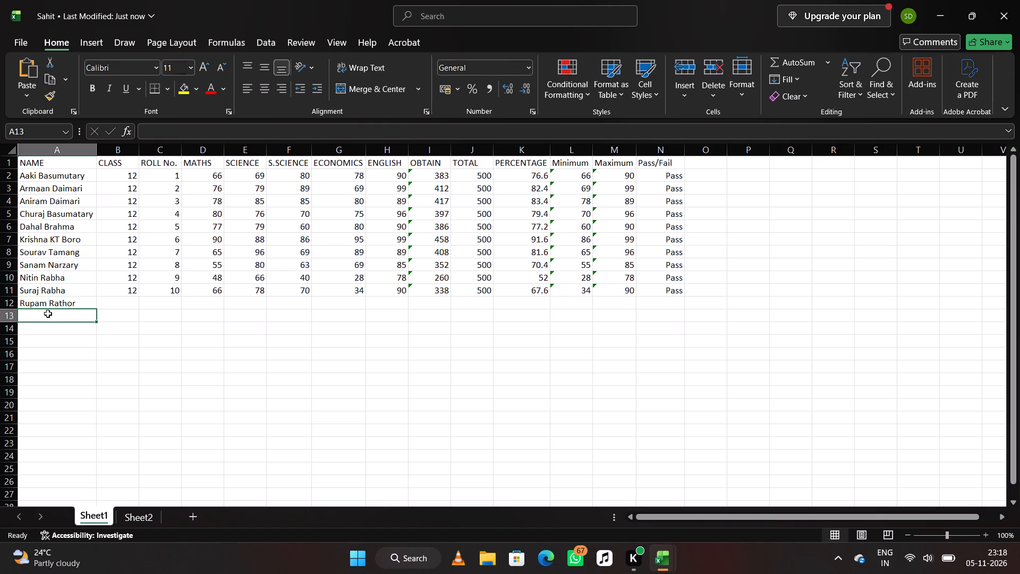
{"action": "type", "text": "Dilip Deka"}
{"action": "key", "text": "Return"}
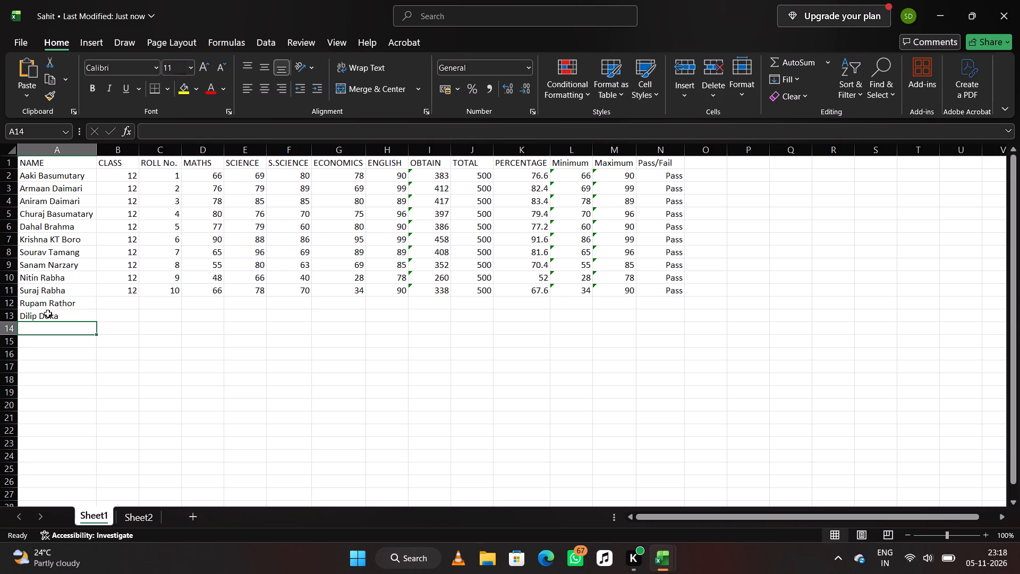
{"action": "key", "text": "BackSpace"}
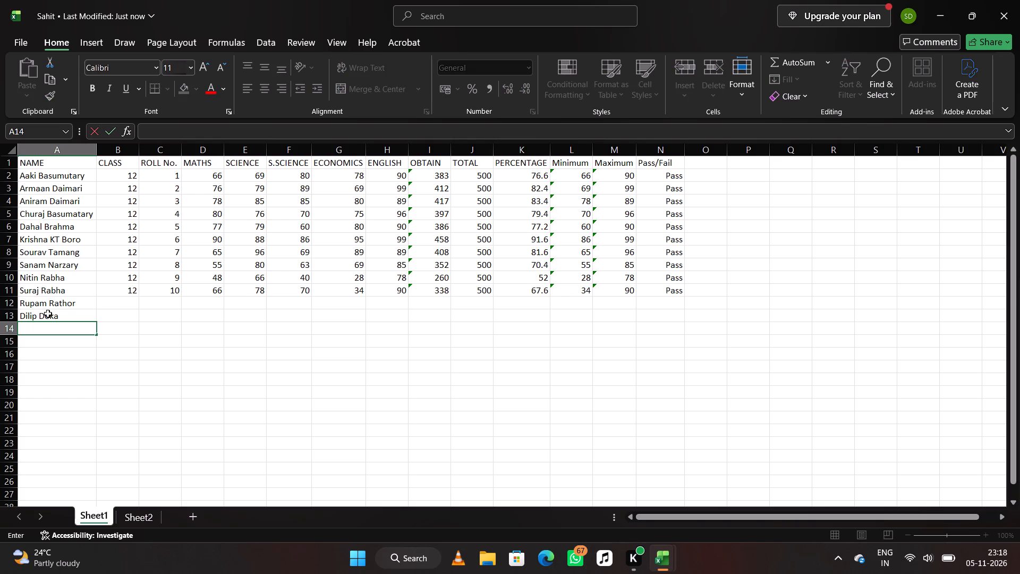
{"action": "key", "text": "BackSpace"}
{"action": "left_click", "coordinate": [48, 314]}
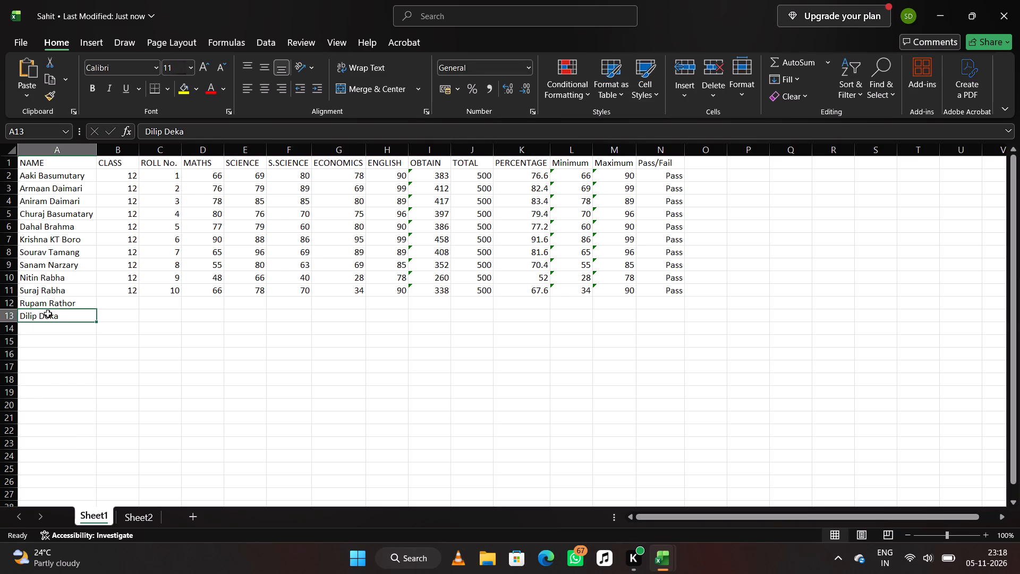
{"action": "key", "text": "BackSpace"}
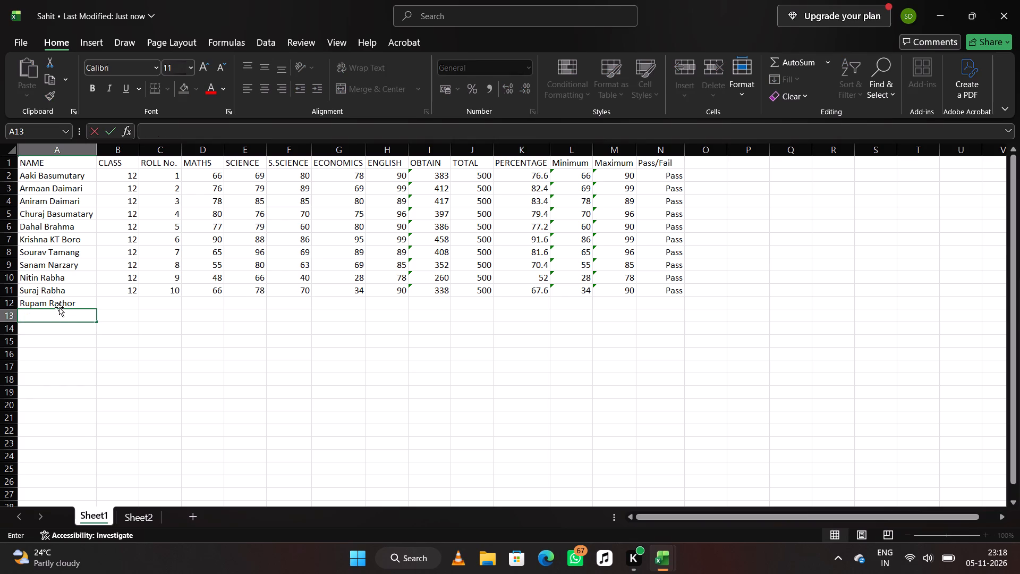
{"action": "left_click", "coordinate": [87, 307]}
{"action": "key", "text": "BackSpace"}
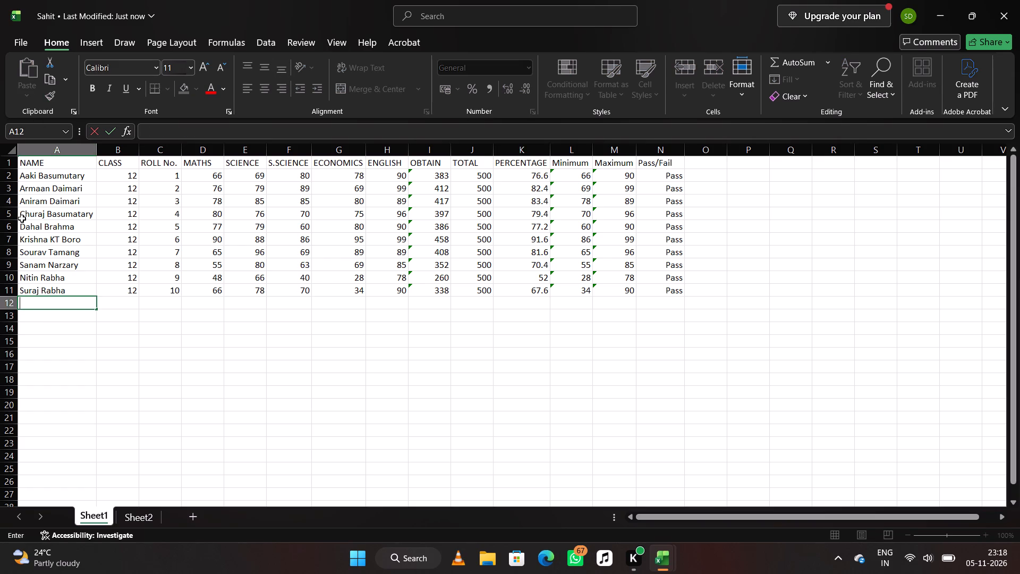
Insert a new row at row 7 of the marks table and enter the additional student's name in A7.
{"action": "right_click", "coordinate": [17, 234]}
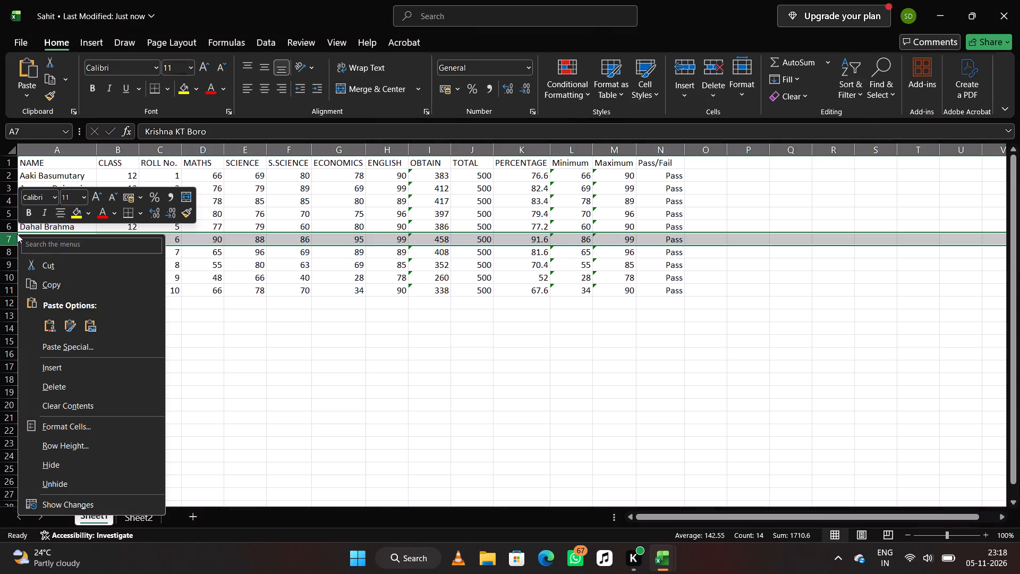
{"action": "left_click", "coordinate": [37, 365]}
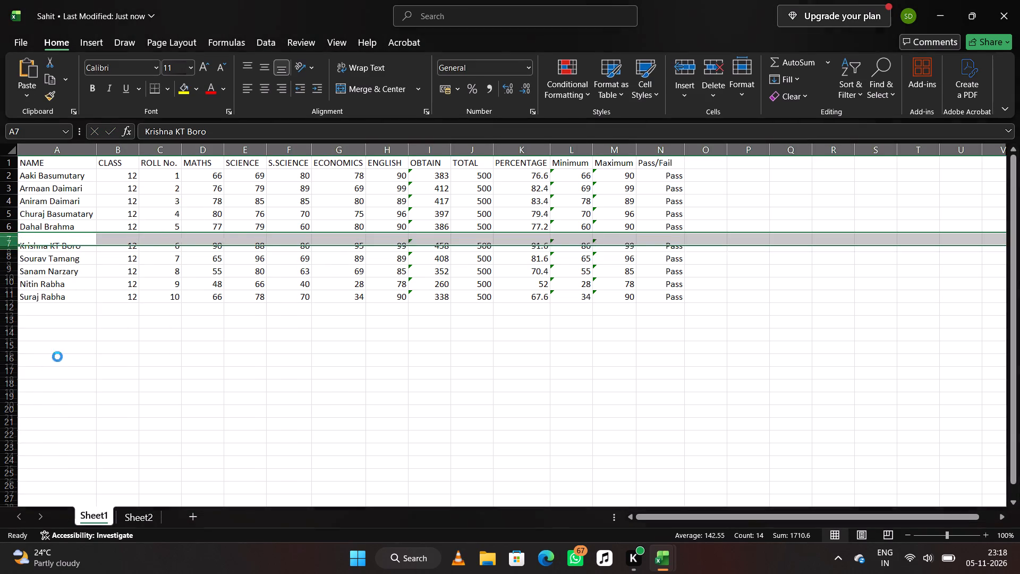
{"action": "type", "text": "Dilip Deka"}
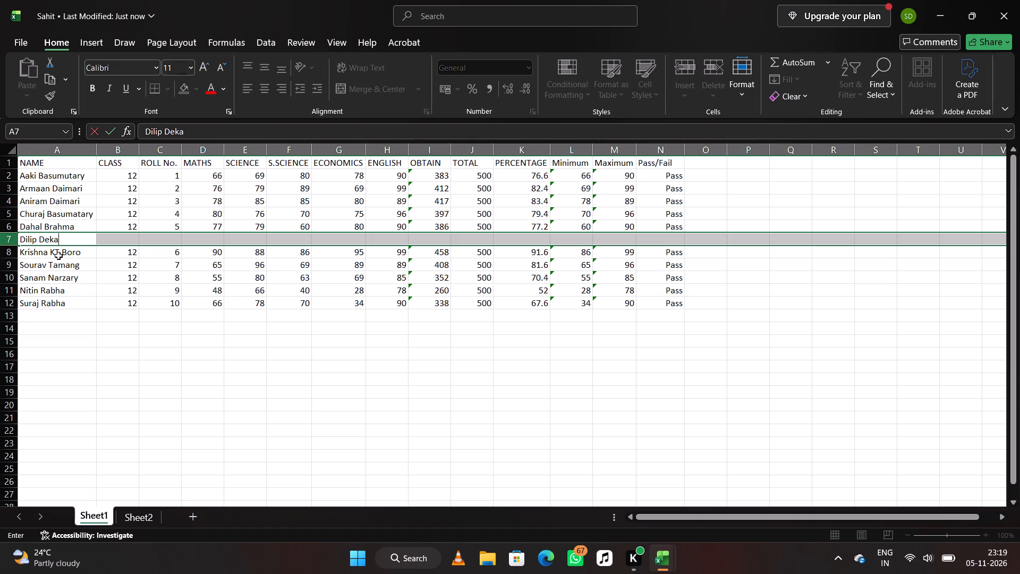
{"action": "left_click", "coordinate": [120, 238]}
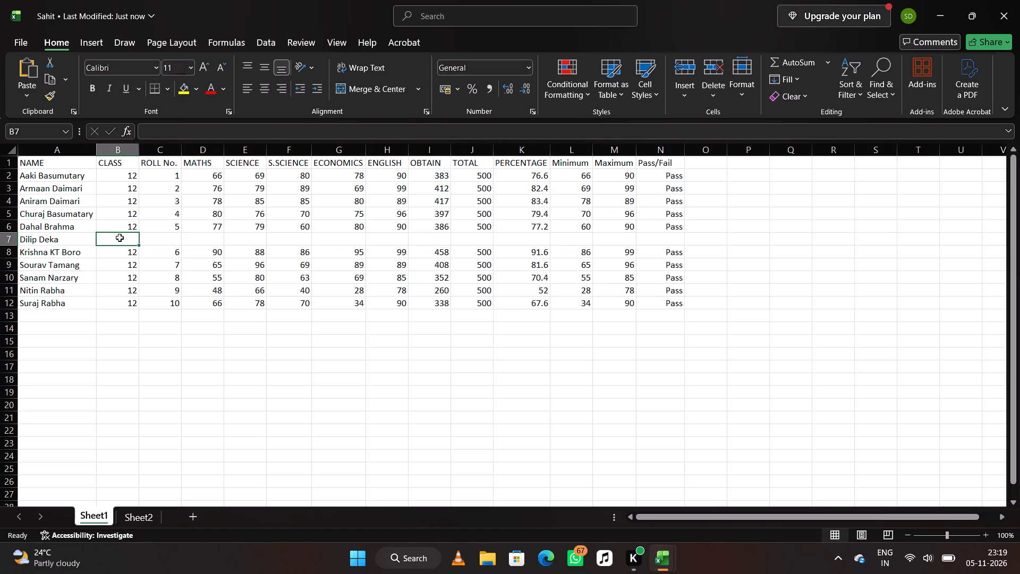
Fill the class value 12 from B6 down into the new student's row.
{"action": "left_click", "coordinate": [124, 226]}
{"action": "left_click", "coordinate": [139, 232]}
{"action": "left_click_drag", "start_coordinate": [139, 232], "coordinate": [139, 246]}
Clear the existing roll numbers in C3 to C12, keeping only the first student's number.
{"action": "left_click", "coordinate": [172, 238]}
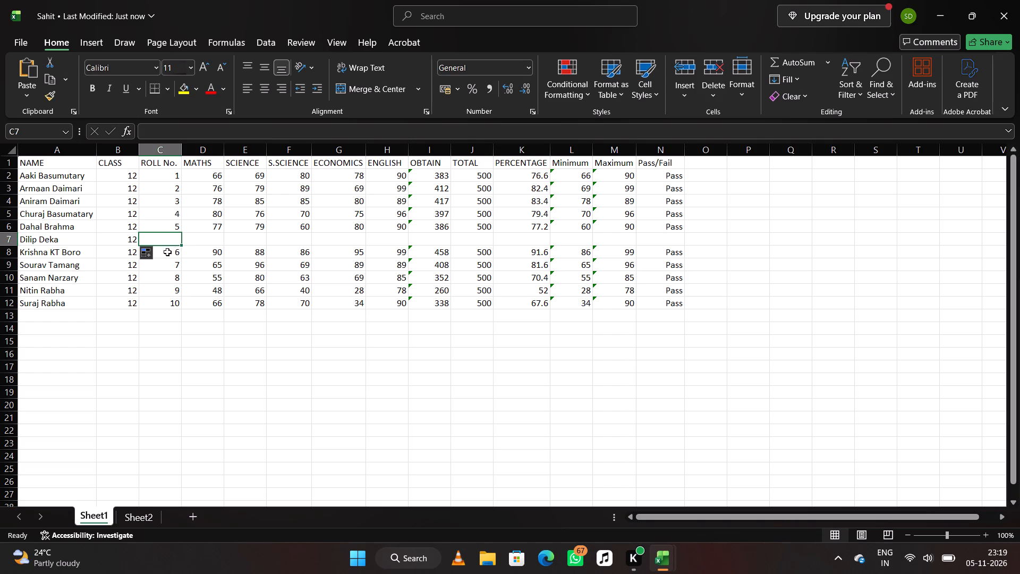
{"action": "left_click", "coordinate": [166, 241]}
{"action": "left_click", "coordinate": [172, 185]}
{"action": "key", "text": "BackSpace"}
{"action": "left_click", "coordinate": [173, 199]}
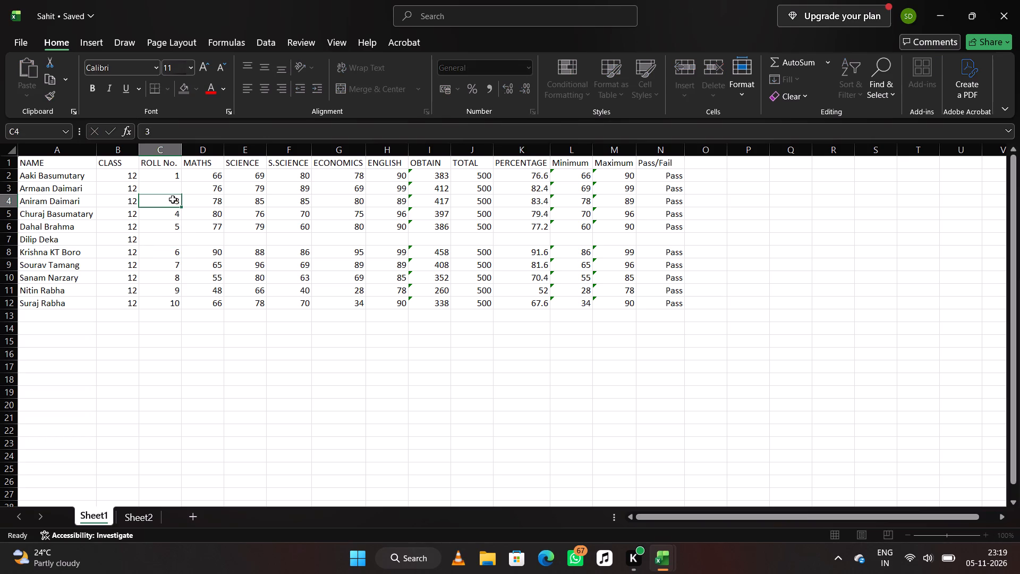
{"action": "key", "text": "BackSpace"}
{"action": "left_click", "coordinate": [175, 211]}
{"action": "key", "text": "BackSpace"}
{"action": "left_click", "coordinate": [177, 227]}
{"action": "key", "text": "BackSpace"}
{"action": "left_click", "coordinate": [177, 257]}
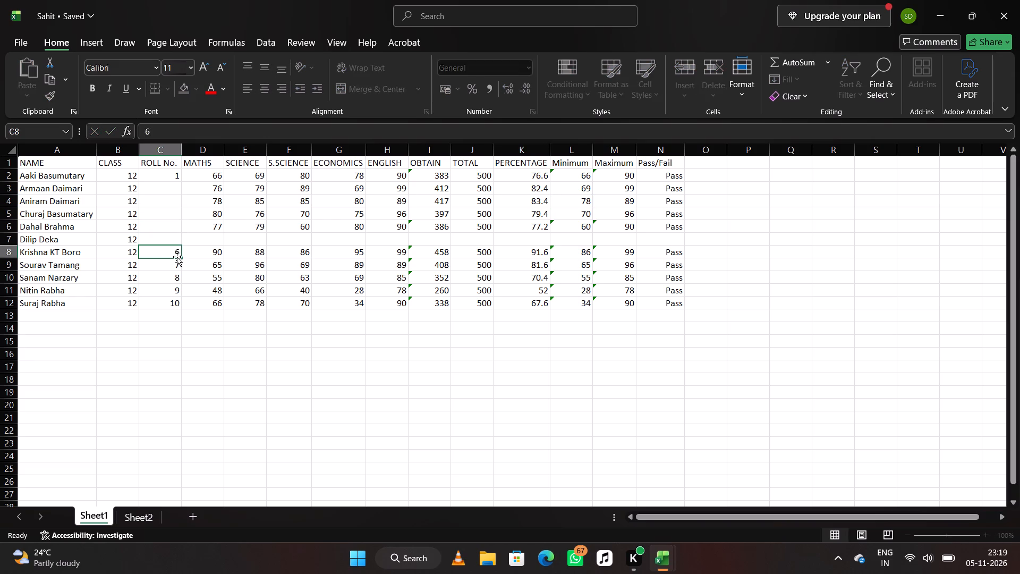
{"action": "key", "text": "BackSpace"}
{"action": "left_click", "coordinate": [177, 269]}
{"action": "key", "text": "BackSpace"}
{"action": "left_click", "coordinate": [176, 279]}
{"action": "key", "text": "BackSpace"}
{"action": "left_click", "coordinate": [176, 292]}
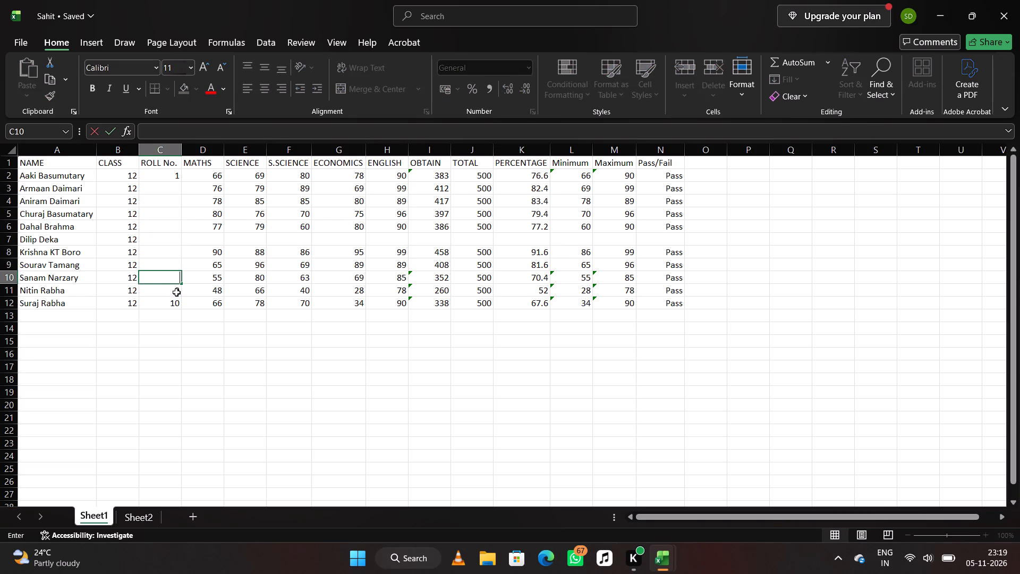
{"action": "key", "text": "BackSpace"}
{"action": "left_click", "coordinate": [176, 304]}
{"action": "key", "text": "BackSpace"}
Re-enter roll number 1 in cell C2, and clear that cell again.
{"action": "left_click", "coordinate": [178, 175]}
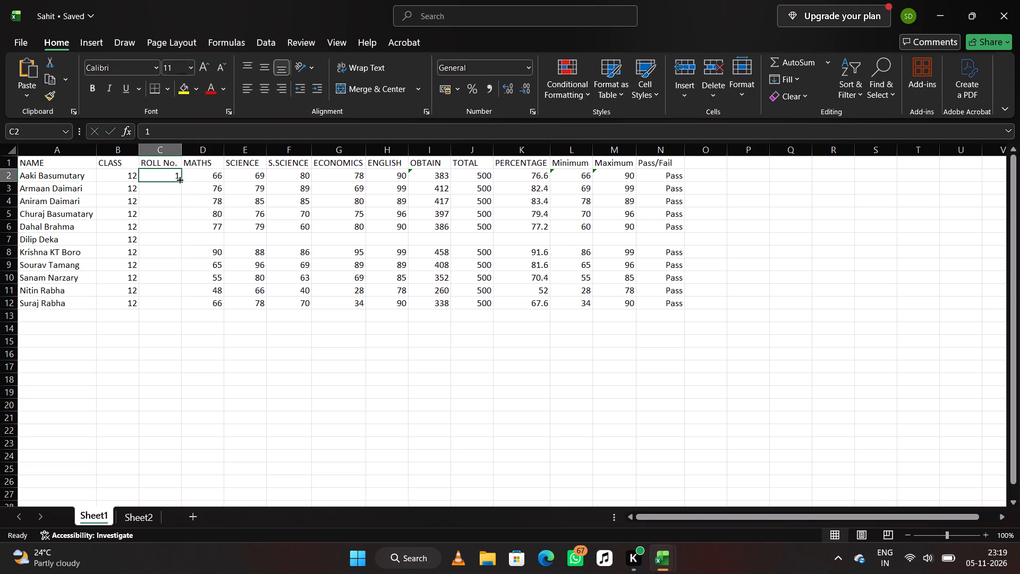
{"action": "left_click", "coordinate": [181, 180]}
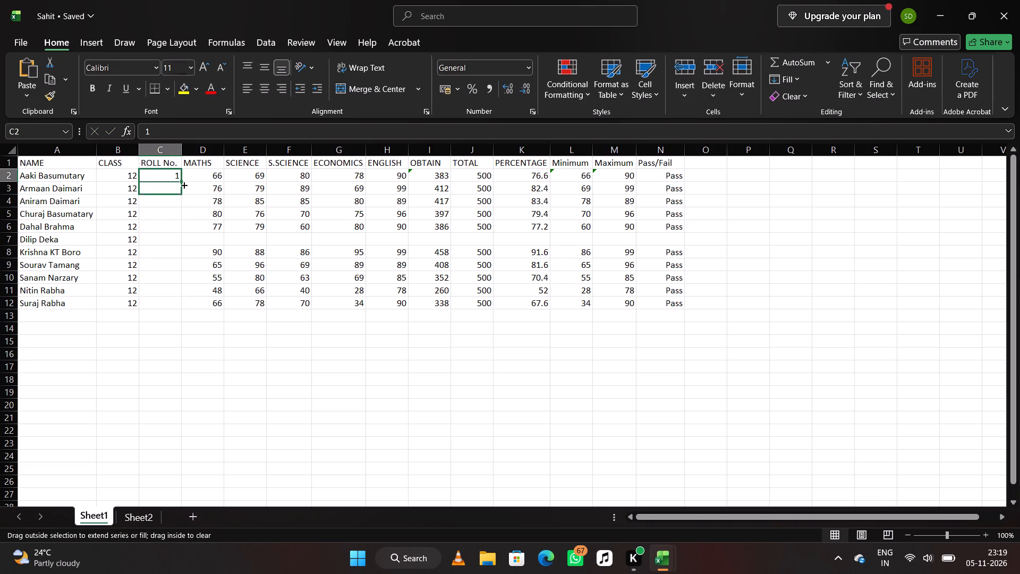
{"action": "key", "text": "BackSpace"}
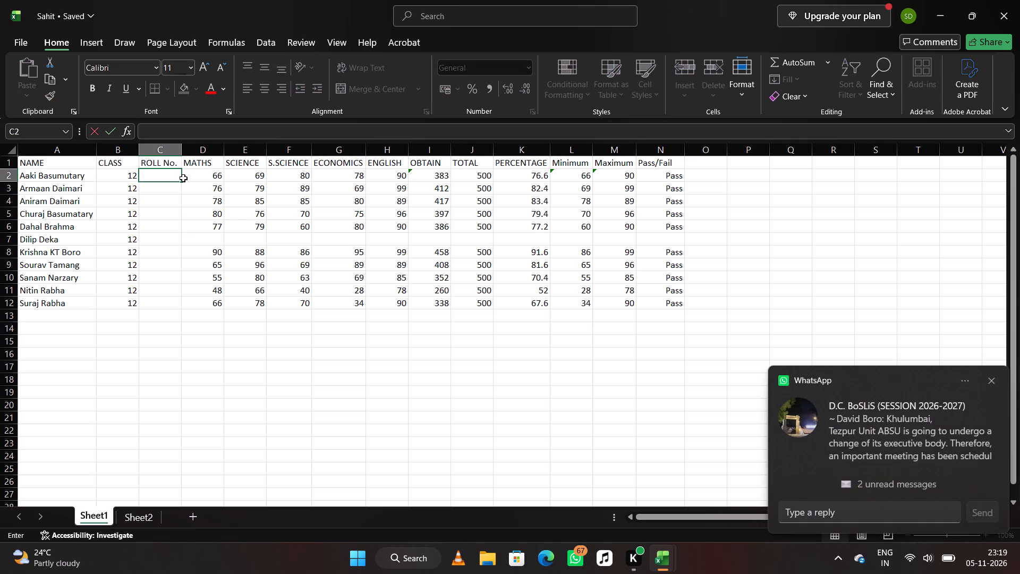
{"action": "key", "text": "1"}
{"action": "left_click", "coordinate": [181, 181]}
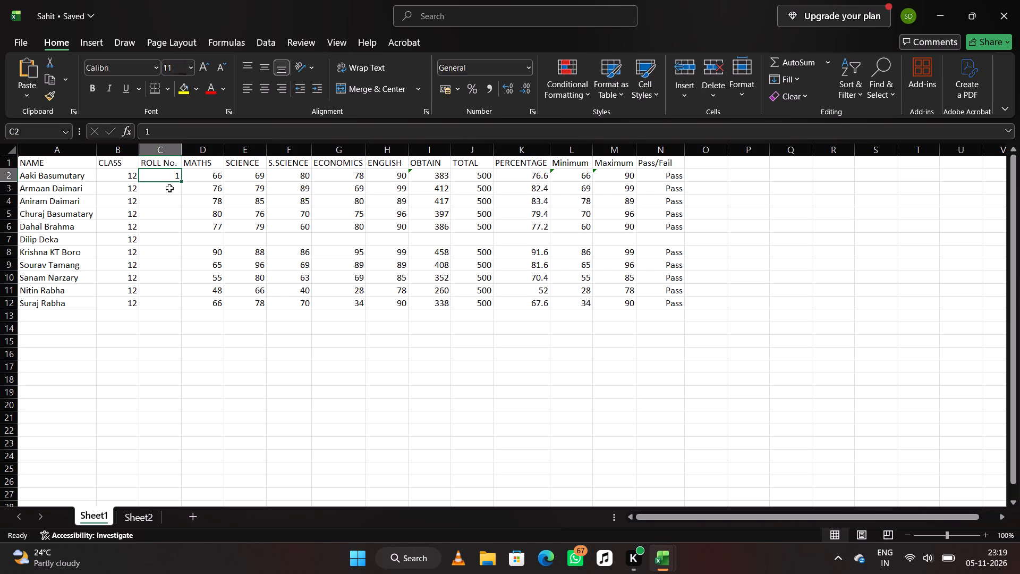
{"action": "key", "text": "BackSpace"}
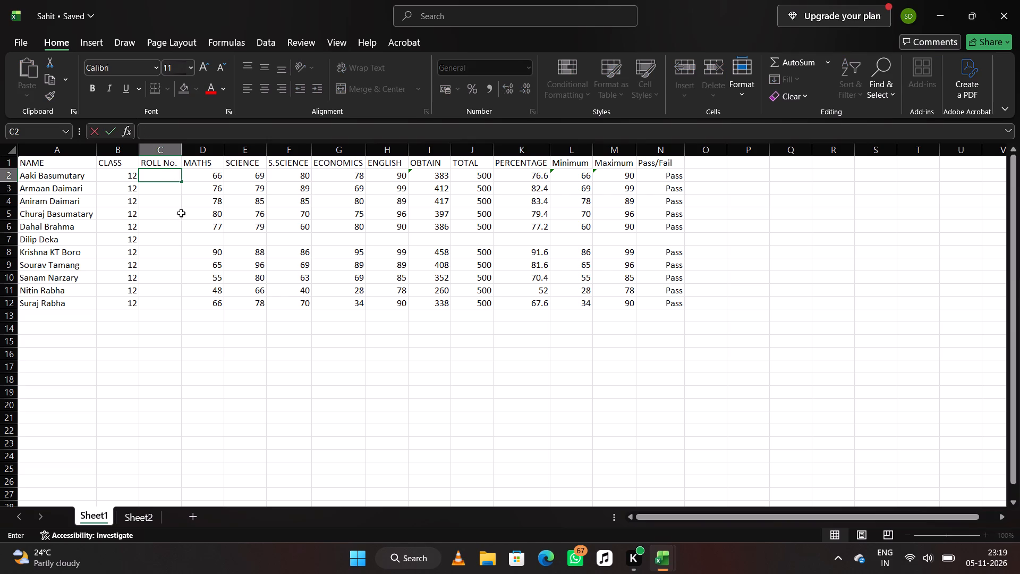
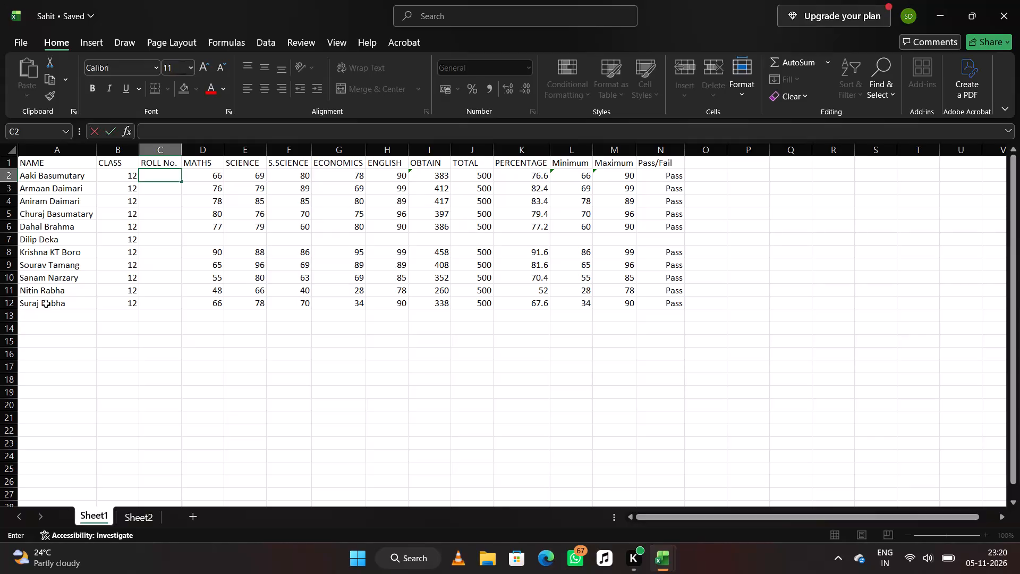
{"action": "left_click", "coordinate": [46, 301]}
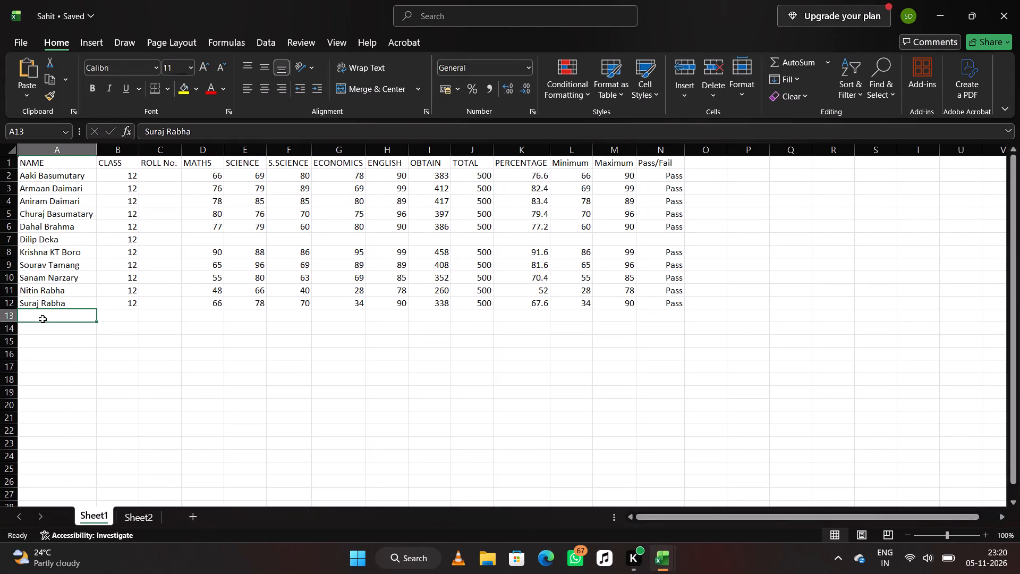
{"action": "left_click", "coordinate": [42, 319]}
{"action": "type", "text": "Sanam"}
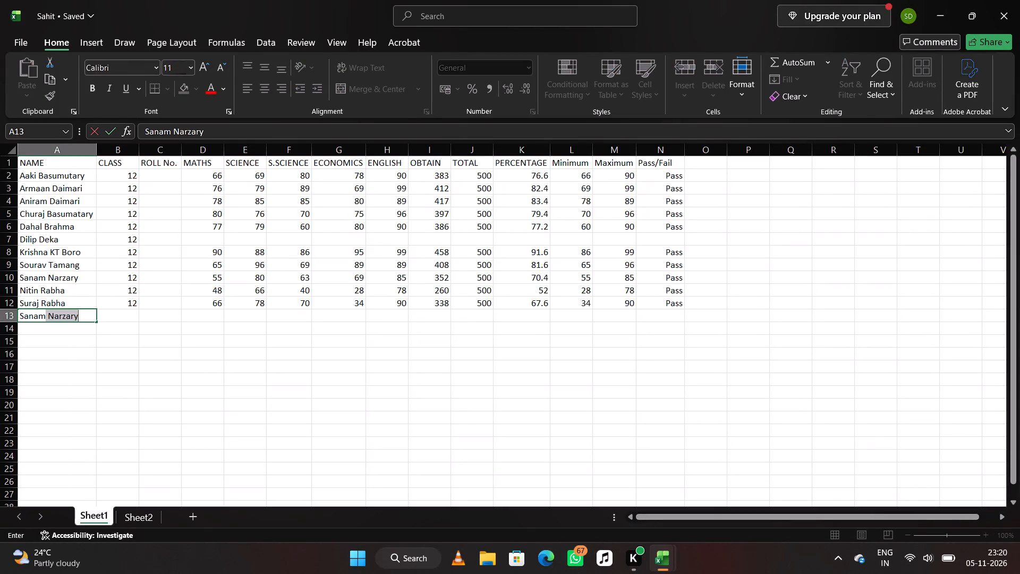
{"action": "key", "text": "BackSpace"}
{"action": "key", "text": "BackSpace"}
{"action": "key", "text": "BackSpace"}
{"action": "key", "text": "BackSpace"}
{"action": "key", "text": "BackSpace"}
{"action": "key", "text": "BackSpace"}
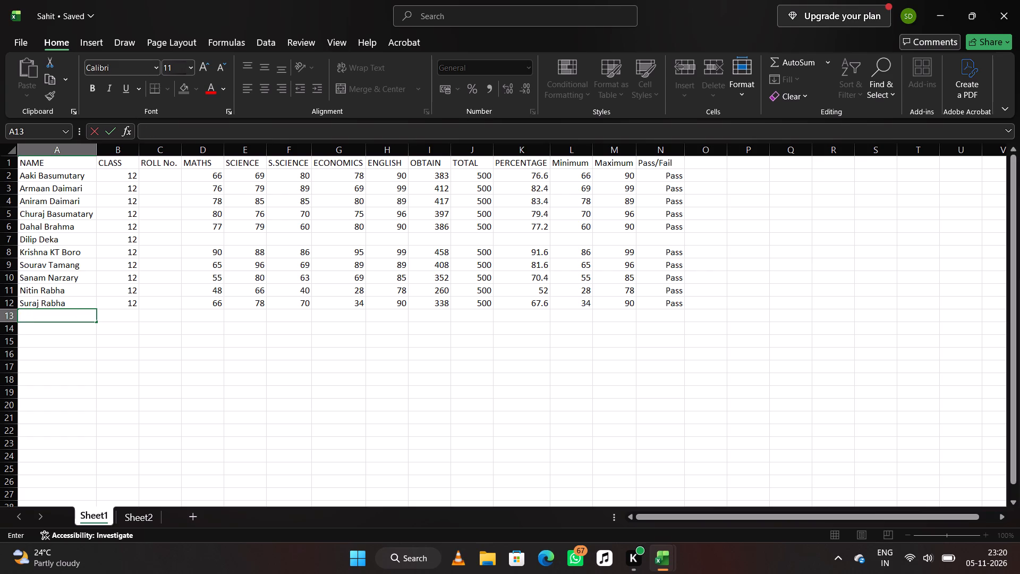
Move the newly added student's whole row from row 7 to row 13, below the last student.
{"action": "right_click", "coordinate": [4, 241]}
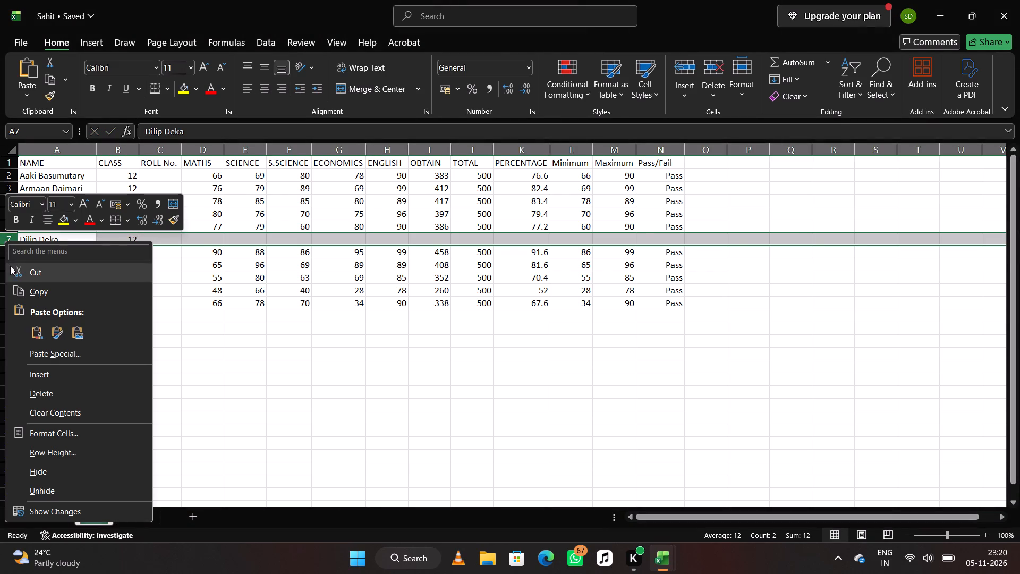
{"action": "left_click", "coordinate": [11, 266]}
{"action": "left_click", "coordinate": [30, 320]}
{"action": "right_click", "coordinate": [31, 320]}
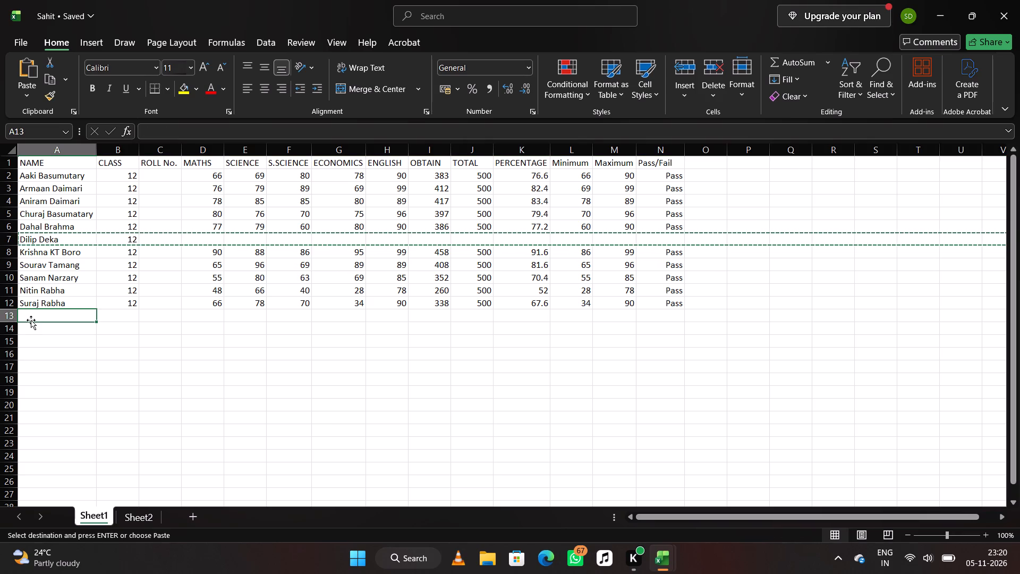
{"action": "right_click", "coordinate": [6, 313]}
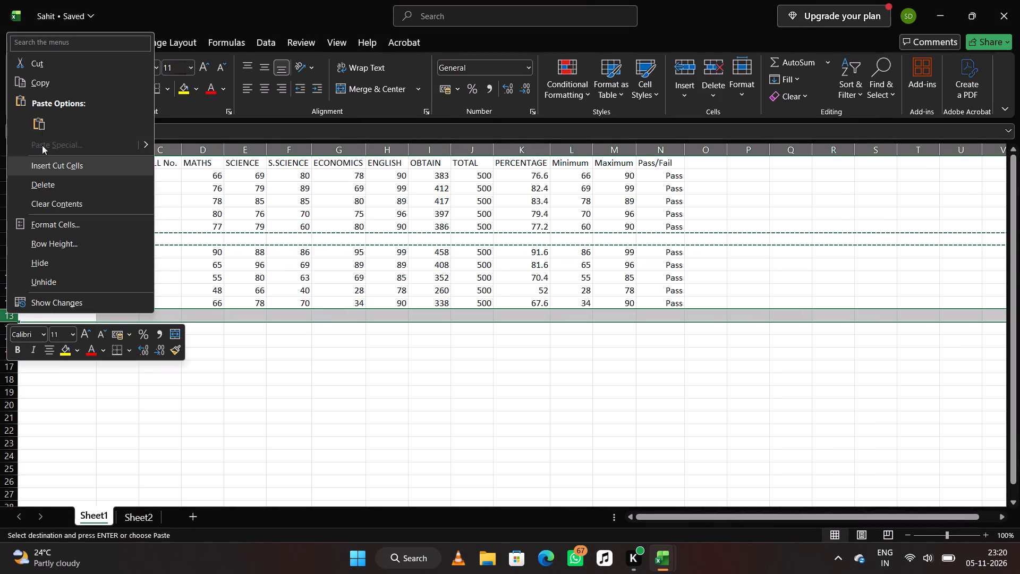
{"action": "left_click", "coordinate": [33, 127]}
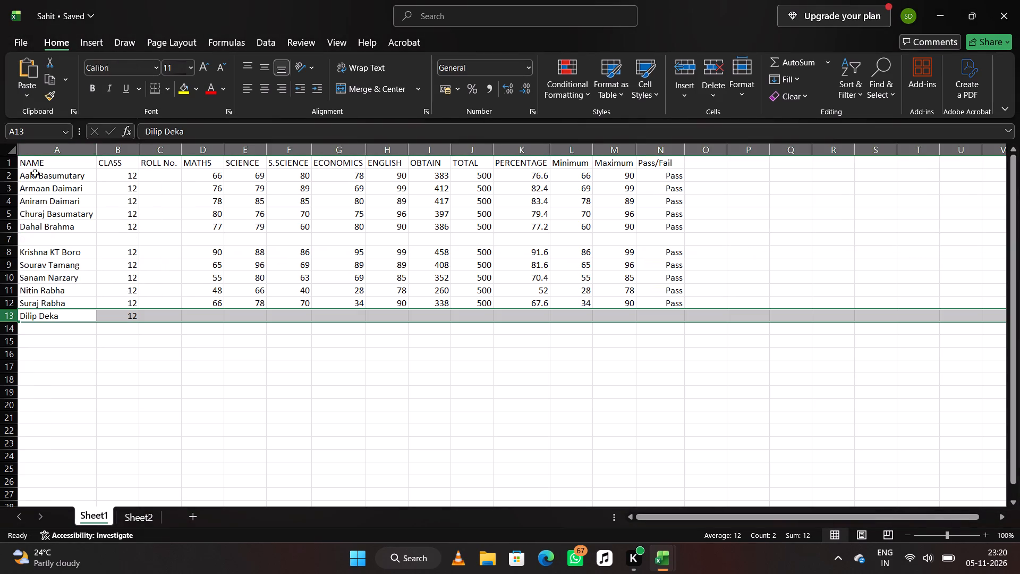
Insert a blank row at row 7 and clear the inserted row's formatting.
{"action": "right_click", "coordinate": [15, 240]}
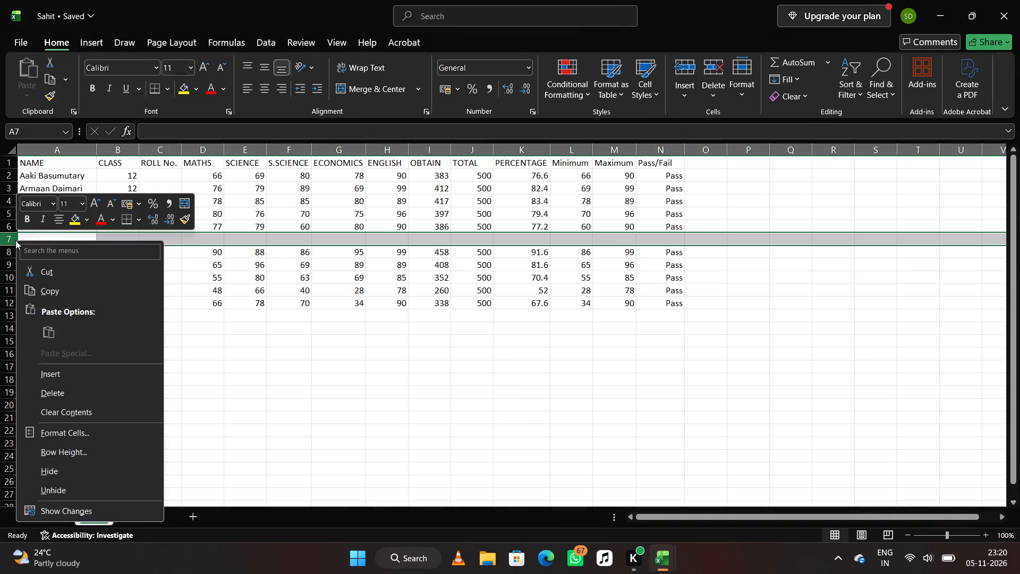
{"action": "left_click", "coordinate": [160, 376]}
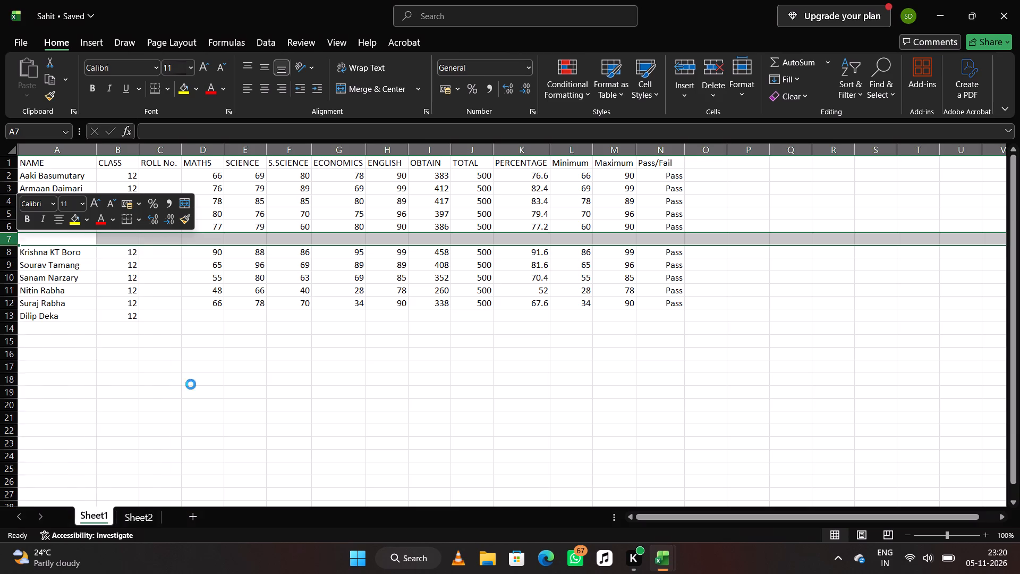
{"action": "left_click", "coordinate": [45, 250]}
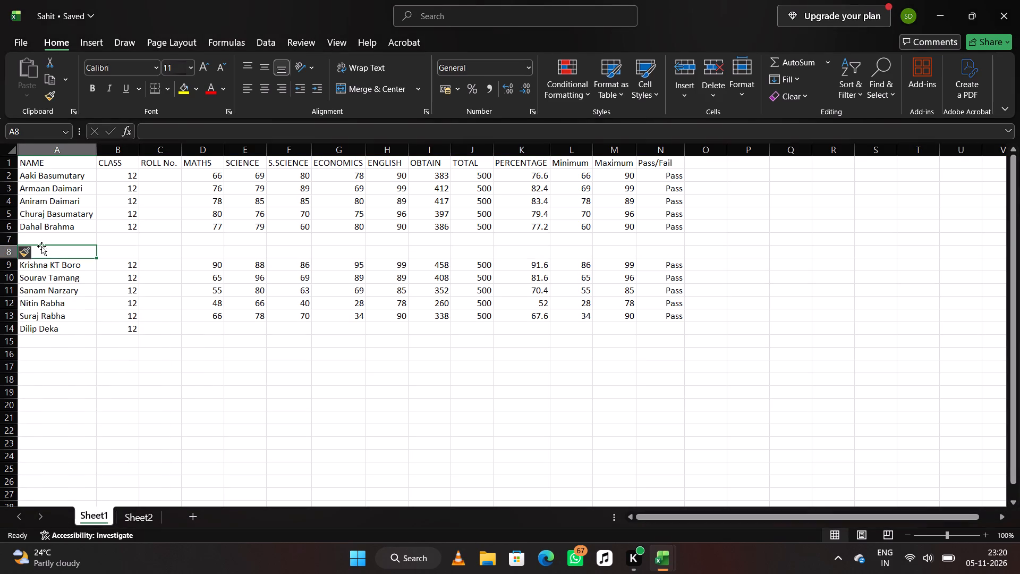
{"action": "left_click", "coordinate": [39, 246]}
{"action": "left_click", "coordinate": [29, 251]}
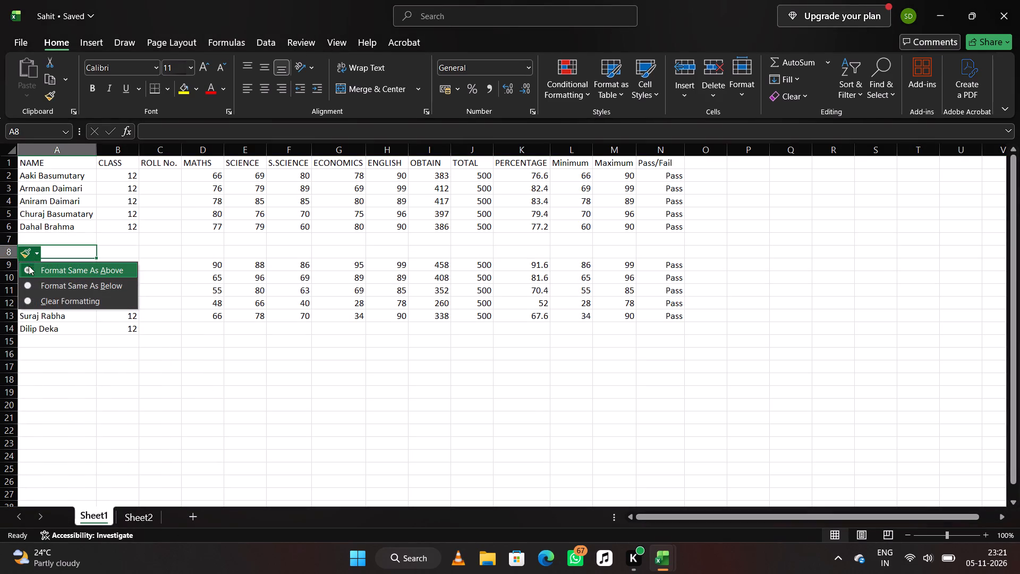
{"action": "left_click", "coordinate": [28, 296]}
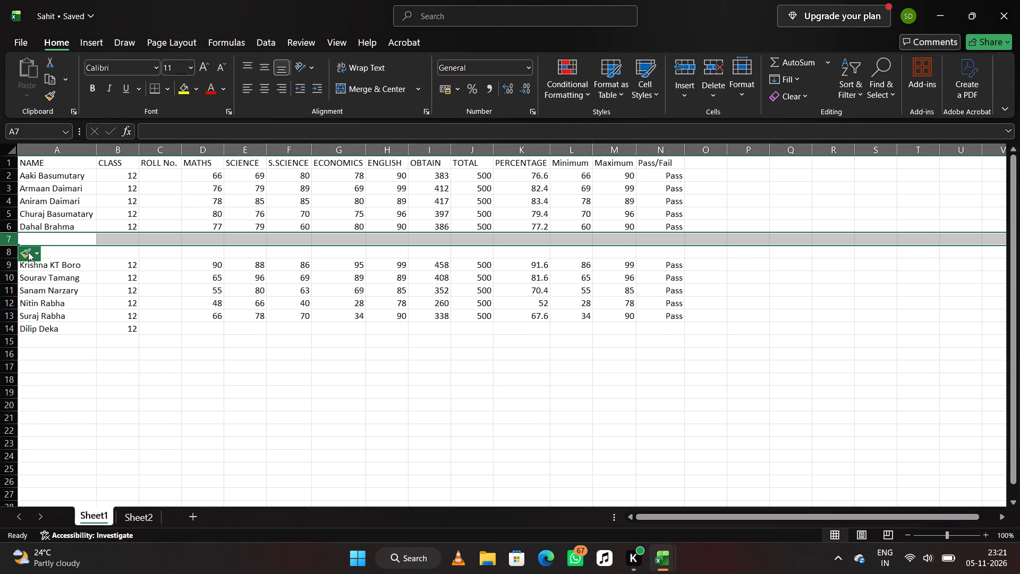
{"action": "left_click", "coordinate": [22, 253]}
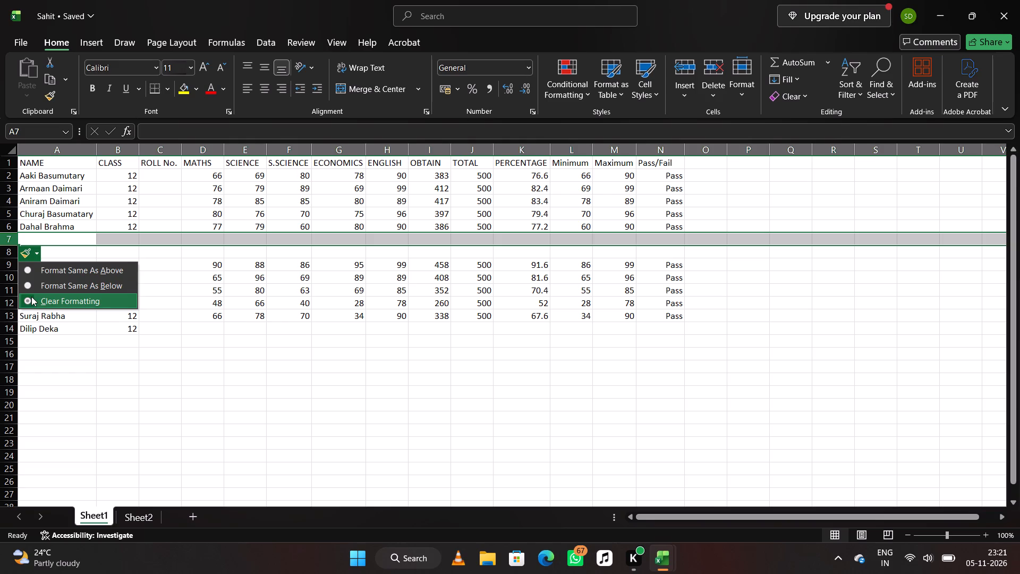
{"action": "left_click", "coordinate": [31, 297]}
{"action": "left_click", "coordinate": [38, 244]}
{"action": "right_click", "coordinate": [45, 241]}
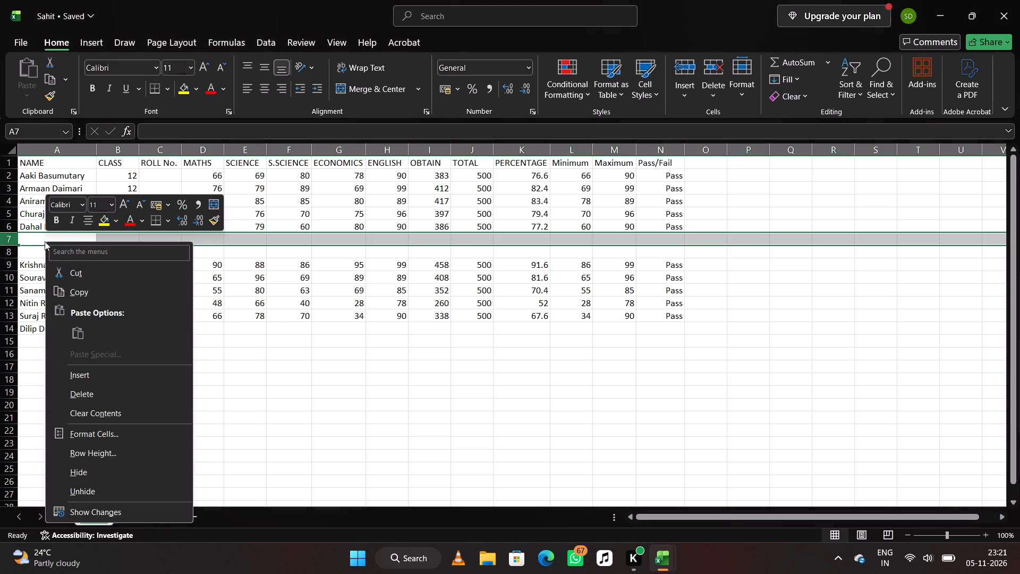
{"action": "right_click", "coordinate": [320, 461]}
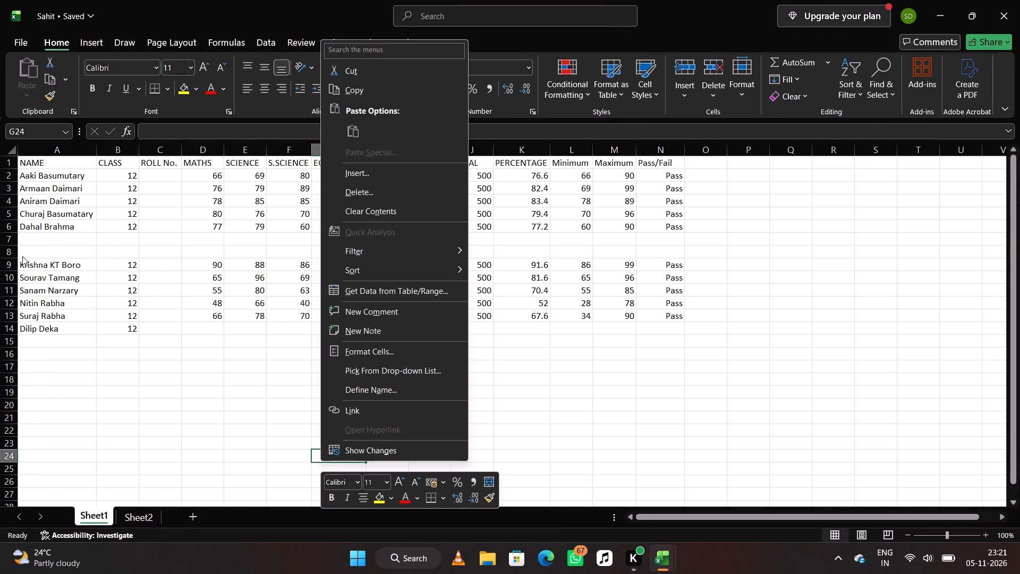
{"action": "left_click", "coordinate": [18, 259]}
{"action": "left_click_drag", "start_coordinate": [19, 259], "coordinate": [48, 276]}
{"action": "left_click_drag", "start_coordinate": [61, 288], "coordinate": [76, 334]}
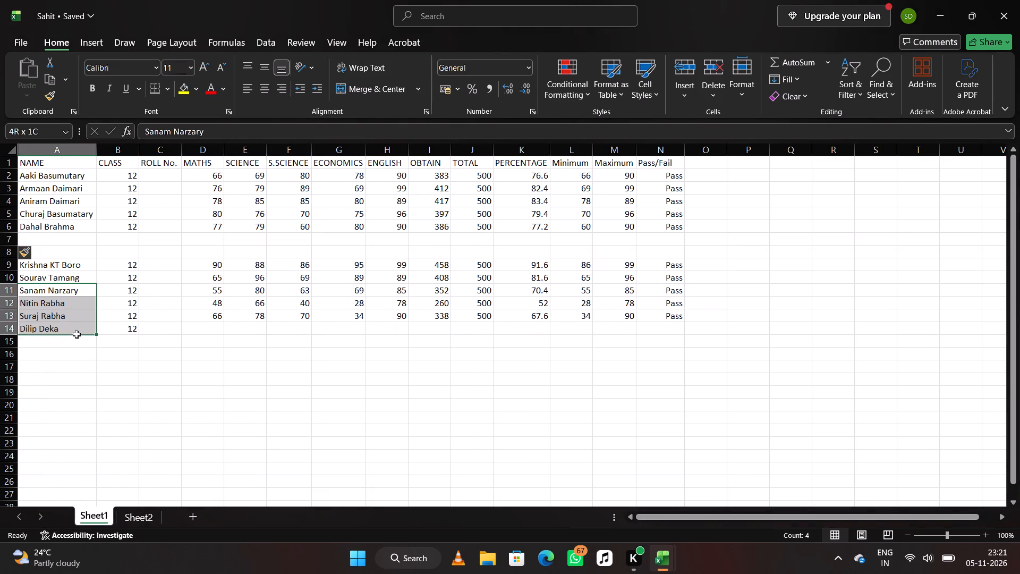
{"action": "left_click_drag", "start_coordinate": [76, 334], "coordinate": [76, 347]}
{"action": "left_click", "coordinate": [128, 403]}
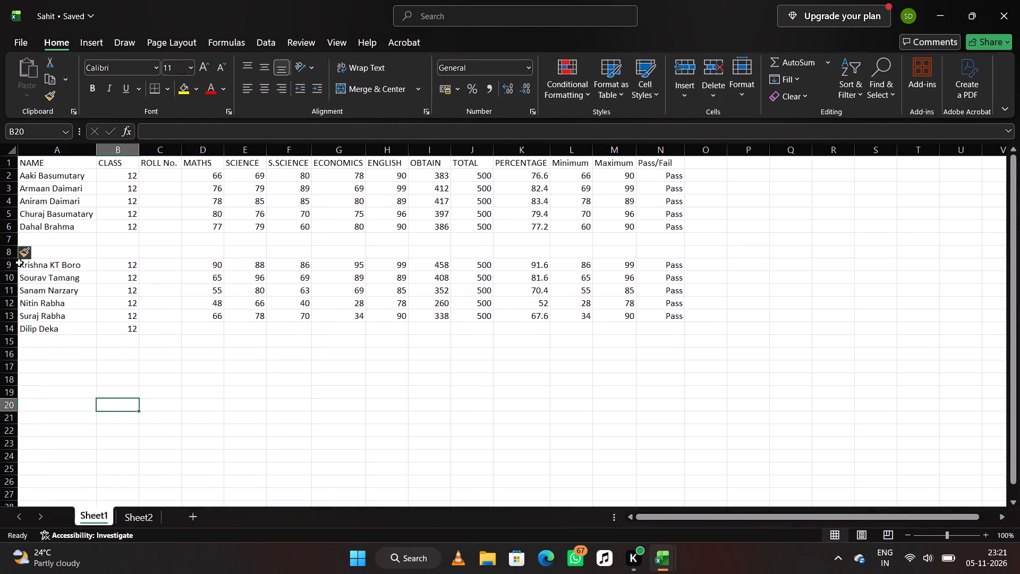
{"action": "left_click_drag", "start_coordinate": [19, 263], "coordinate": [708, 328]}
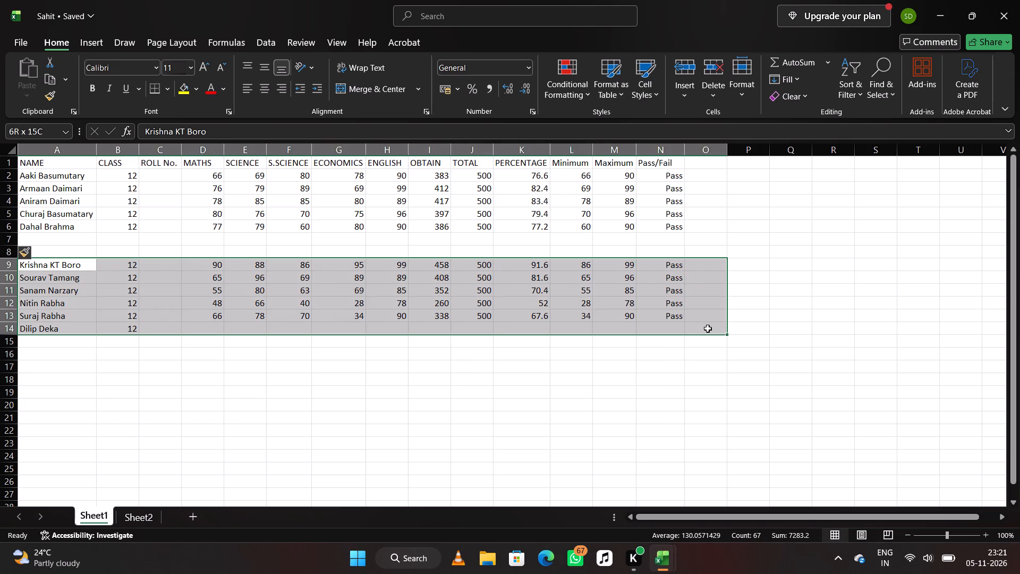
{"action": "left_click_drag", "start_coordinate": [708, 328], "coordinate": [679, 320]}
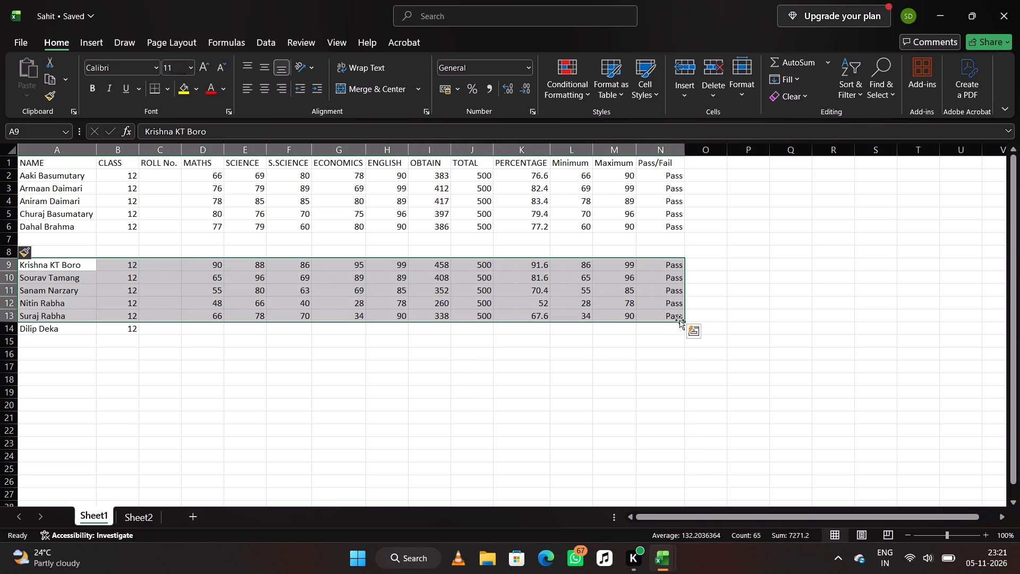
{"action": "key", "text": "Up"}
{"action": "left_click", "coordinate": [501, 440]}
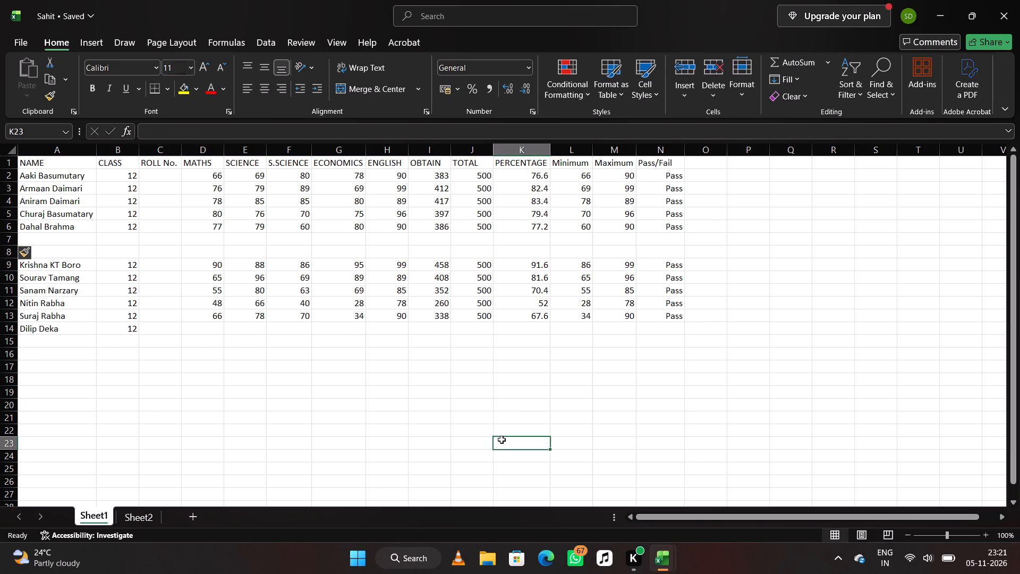
Delete the empty rows 8 and 7 to close the gap in the marks table.
{"action": "right_click", "coordinate": [8, 252]}
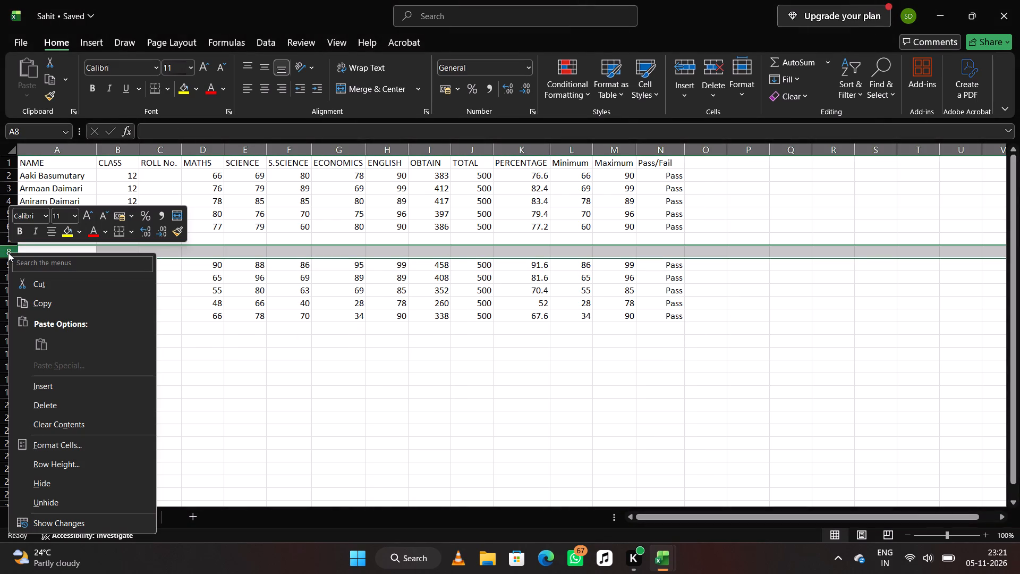
{"action": "left_click", "coordinate": [40, 400]}
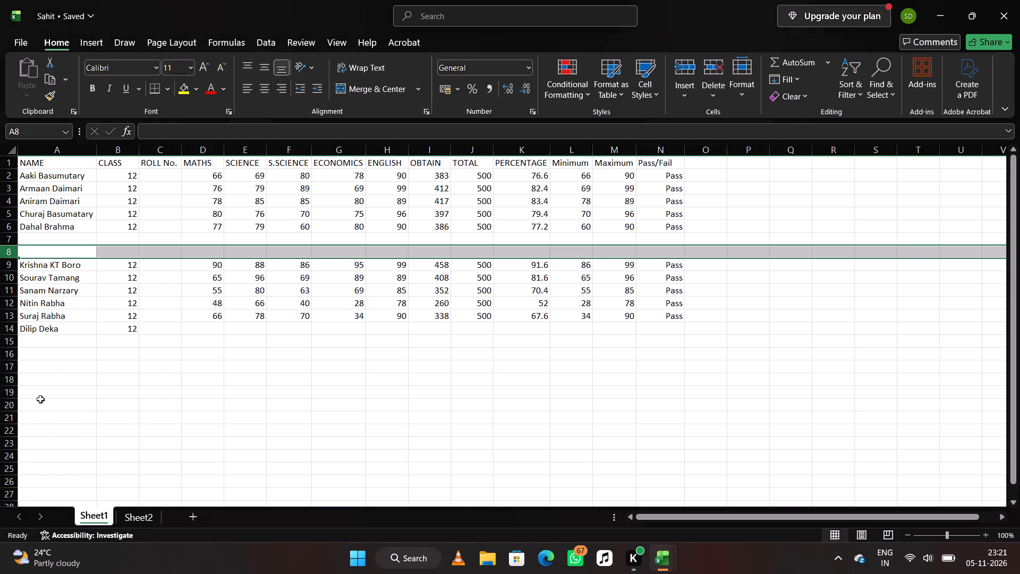
{"action": "left_click", "coordinate": [16, 237]}
{"action": "right_click", "coordinate": [16, 237]}
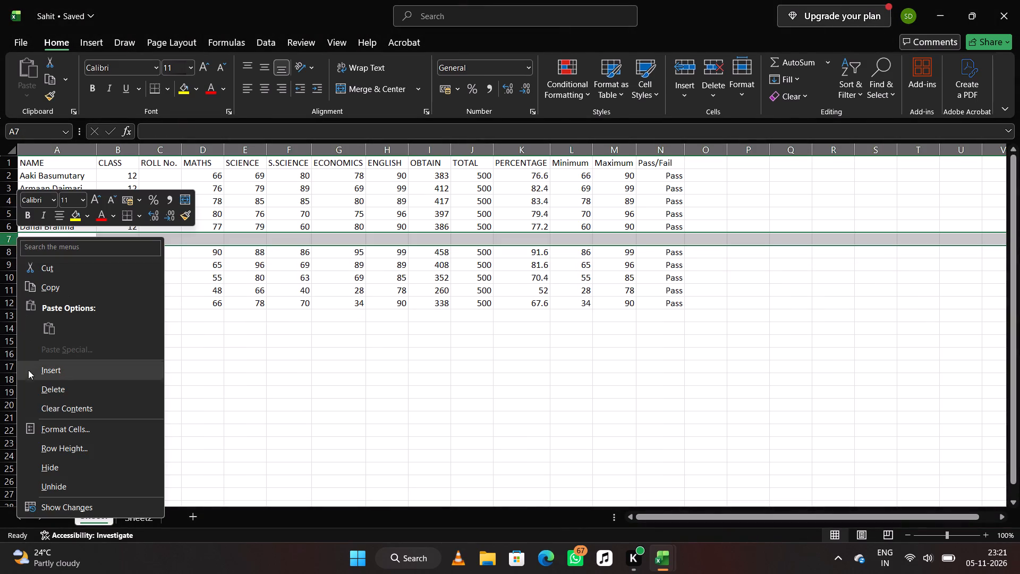
{"action": "left_click", "coordinate": [33, 390]}
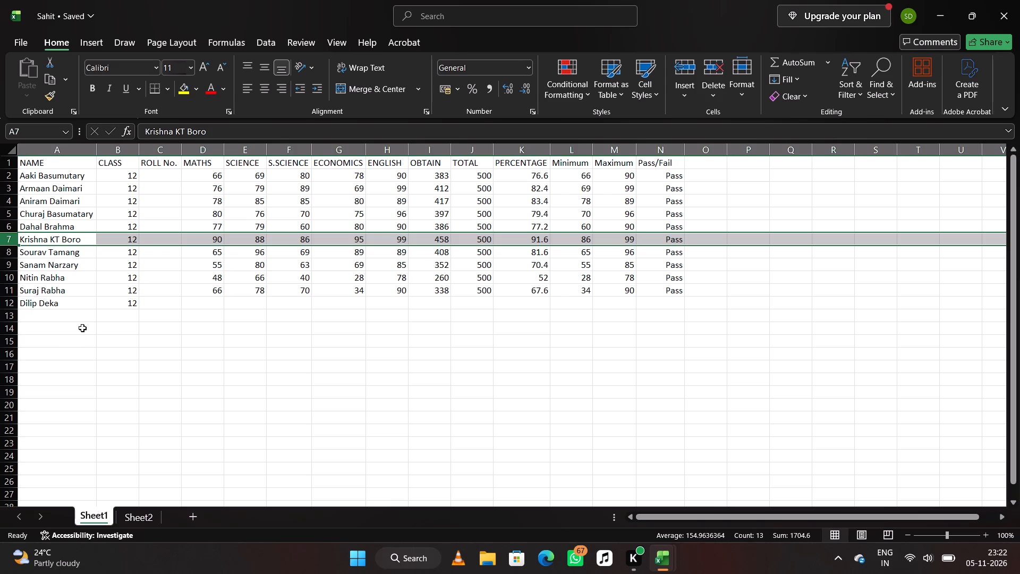
Enter another student's name in A13 below the list, with the first name capitalised.
{"action": "left_click", "coordinate": [43, 324]}
{"action": "left_click", "coordinate": [43, 320]}
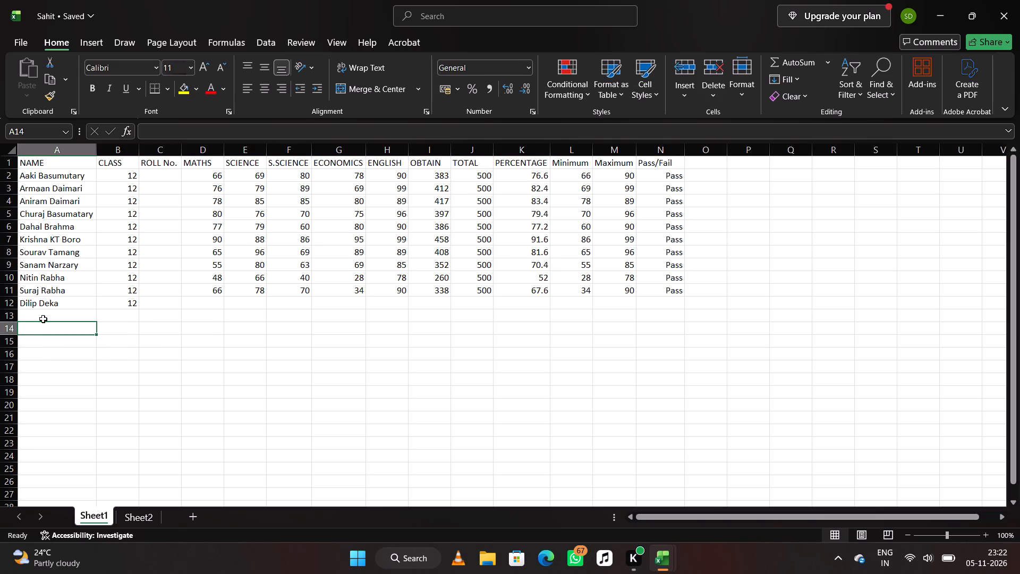
{"action": "left_click", "coordinate": [43, 319]}
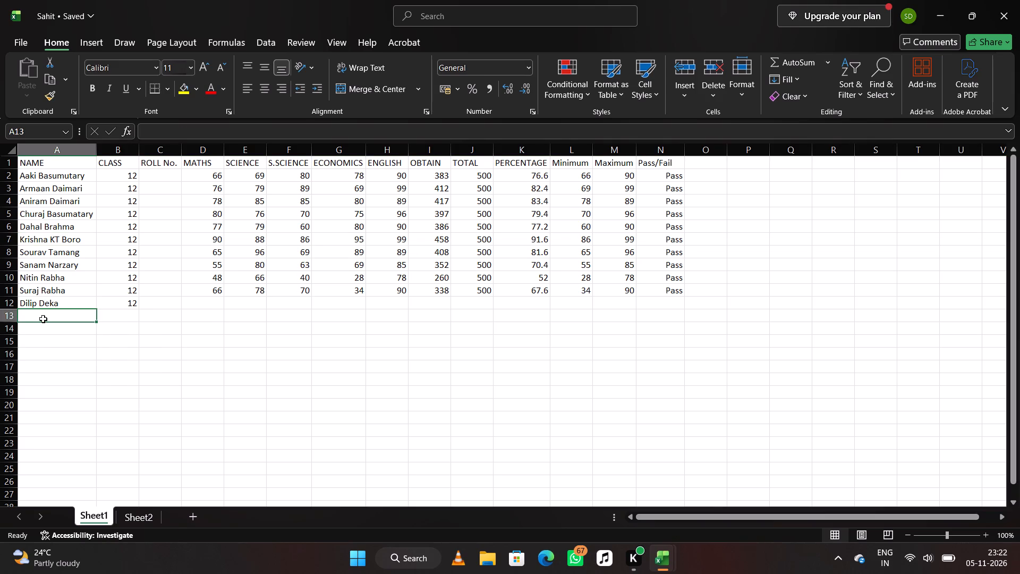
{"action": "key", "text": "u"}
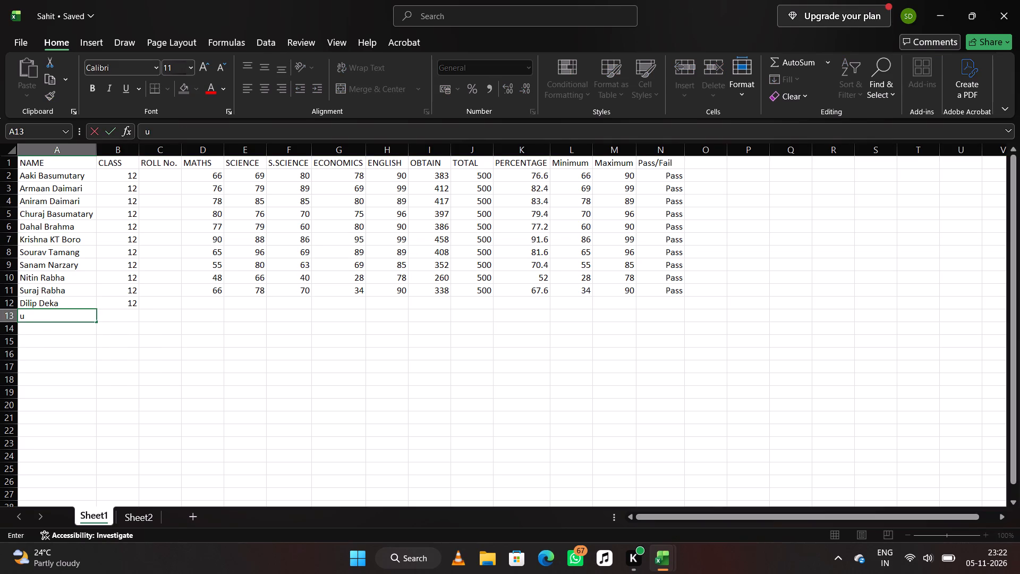
{"action": "key", "text": "BackSpace"}
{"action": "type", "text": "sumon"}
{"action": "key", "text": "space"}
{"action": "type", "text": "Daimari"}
{"action": "scroll", "coordinate": [43, 319], "scroll_direction": "up", "scroll_amount": 1}
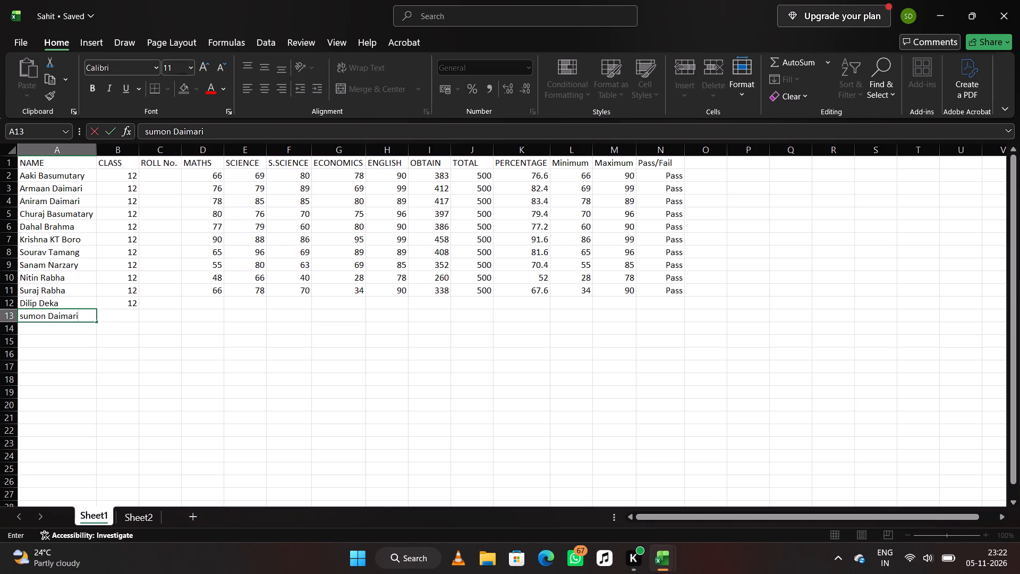
{"action": "left_click", "coordinate": [23, 317]}
{"action": "key", "text": "BackSpace"}
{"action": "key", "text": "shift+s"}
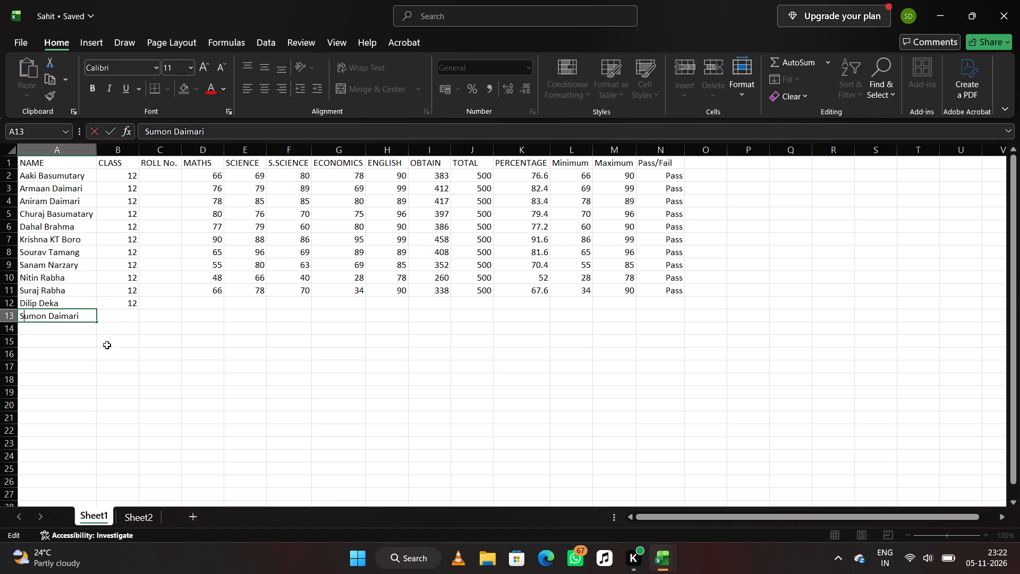
{"action": "key", "text": "Down"}
{"action": "key", "text": "Return"}
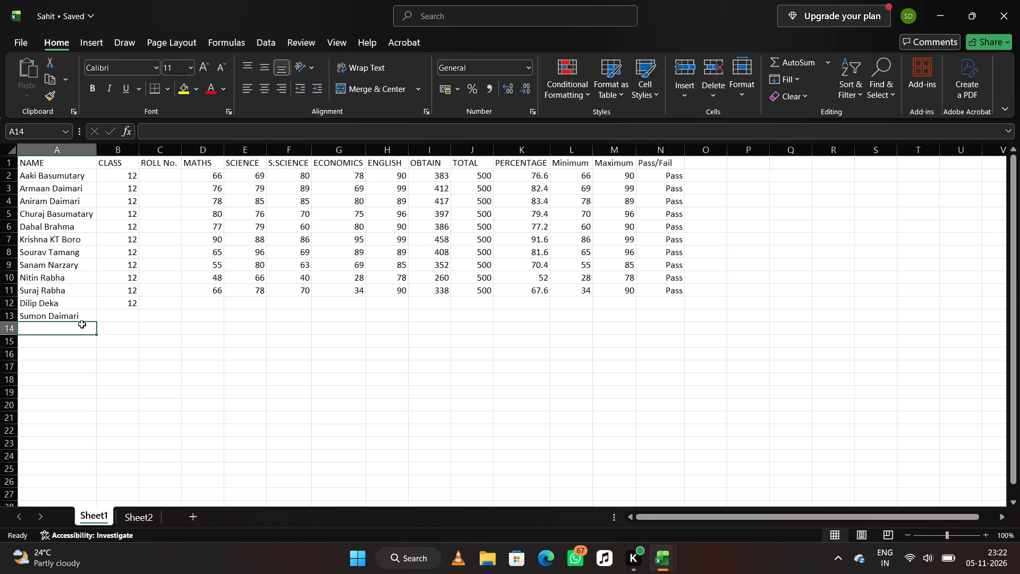
Enter a further student's full name in A14.
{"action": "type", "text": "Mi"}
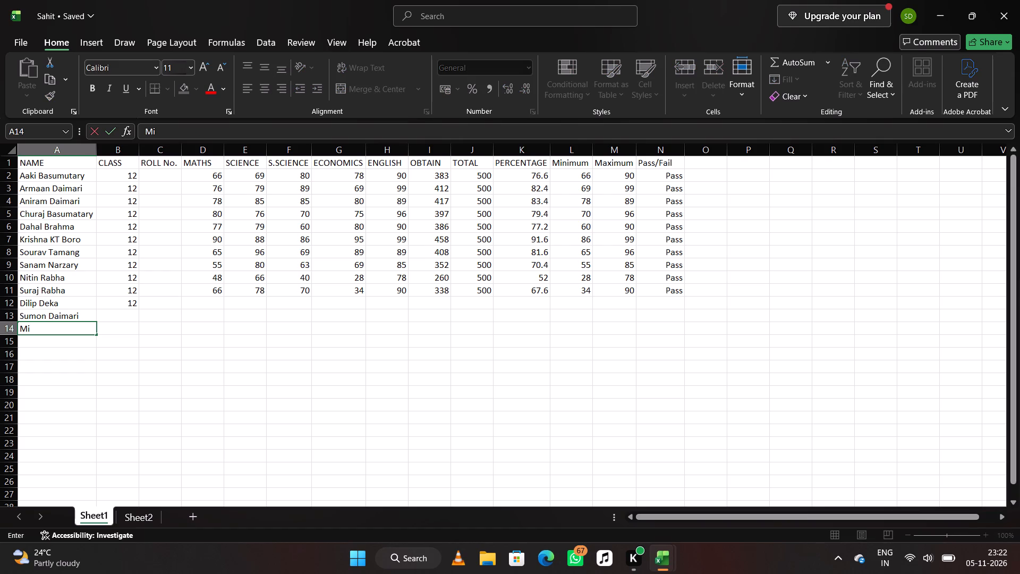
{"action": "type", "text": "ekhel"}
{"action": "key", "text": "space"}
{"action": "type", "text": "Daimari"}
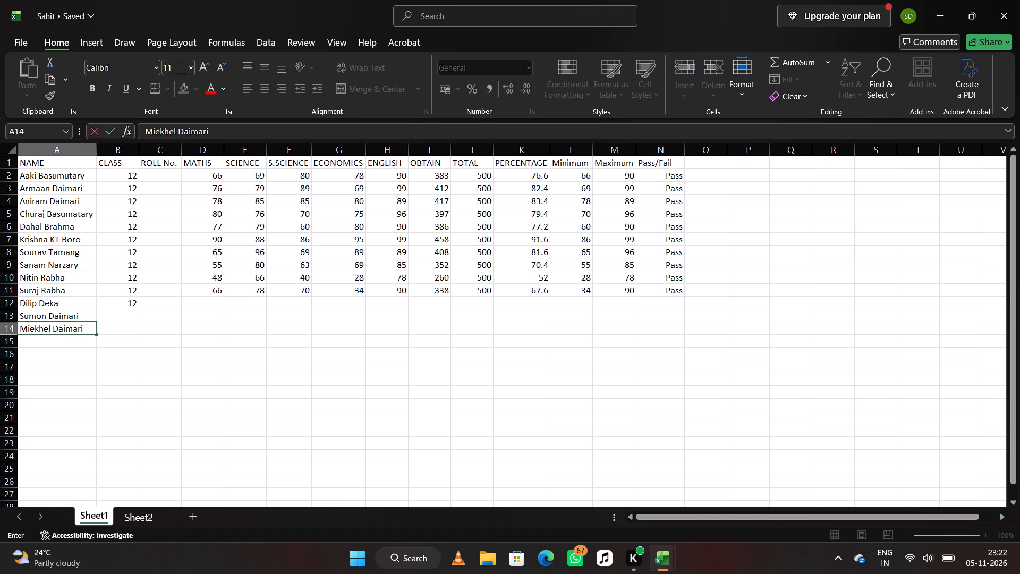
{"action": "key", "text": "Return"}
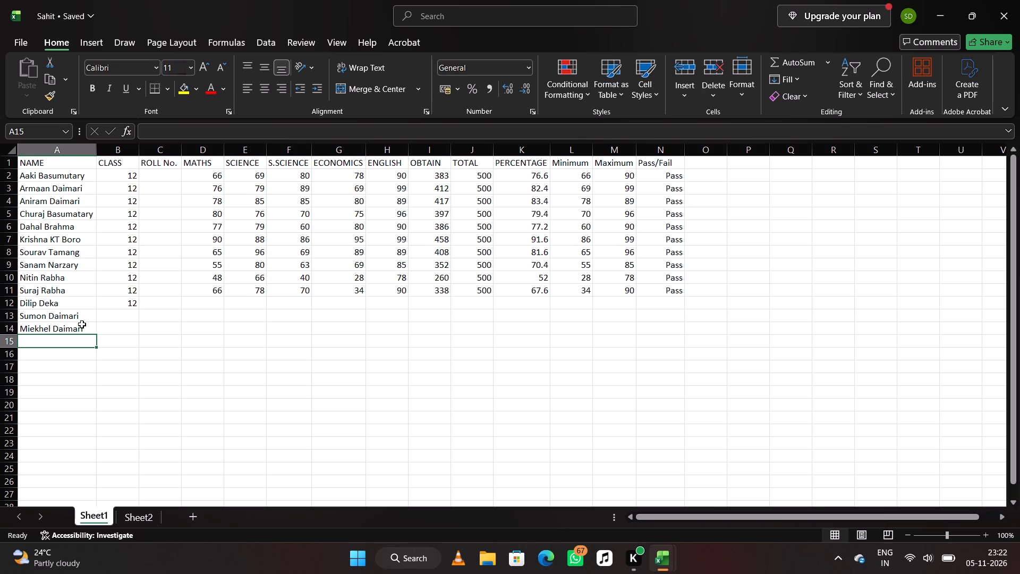
Enter one more student's full name in A15.
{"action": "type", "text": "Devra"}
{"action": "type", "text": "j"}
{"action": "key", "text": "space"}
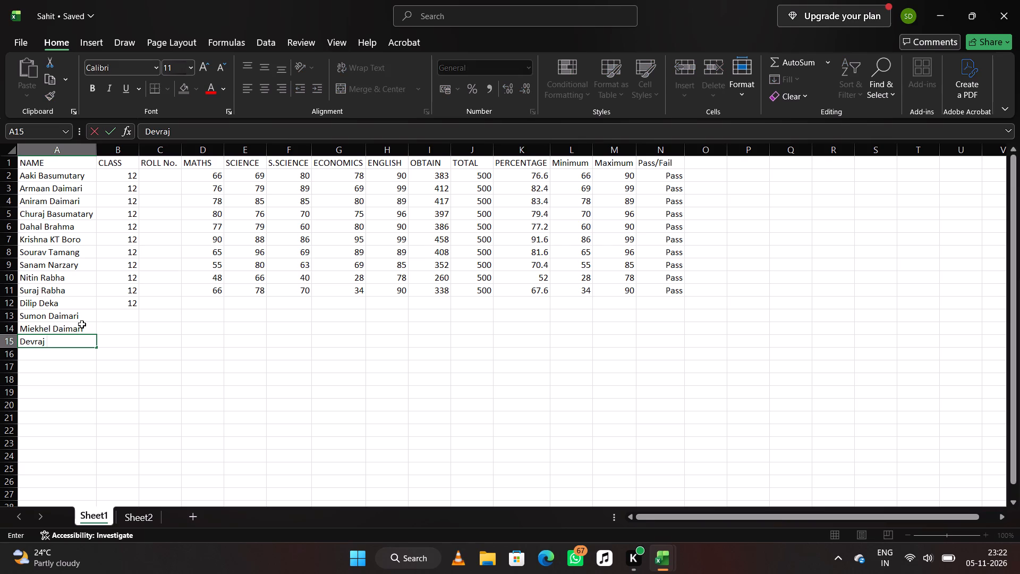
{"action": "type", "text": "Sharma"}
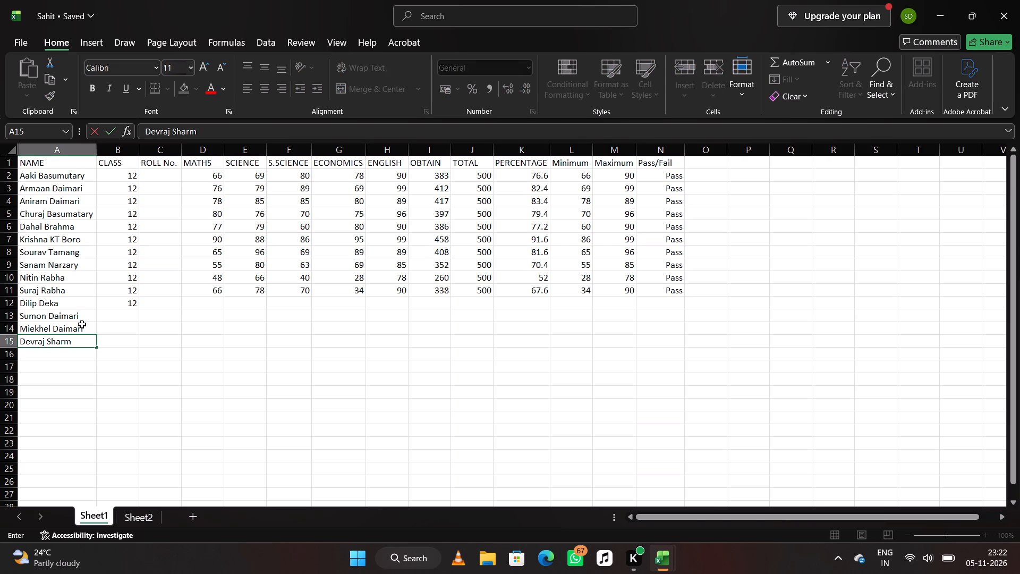
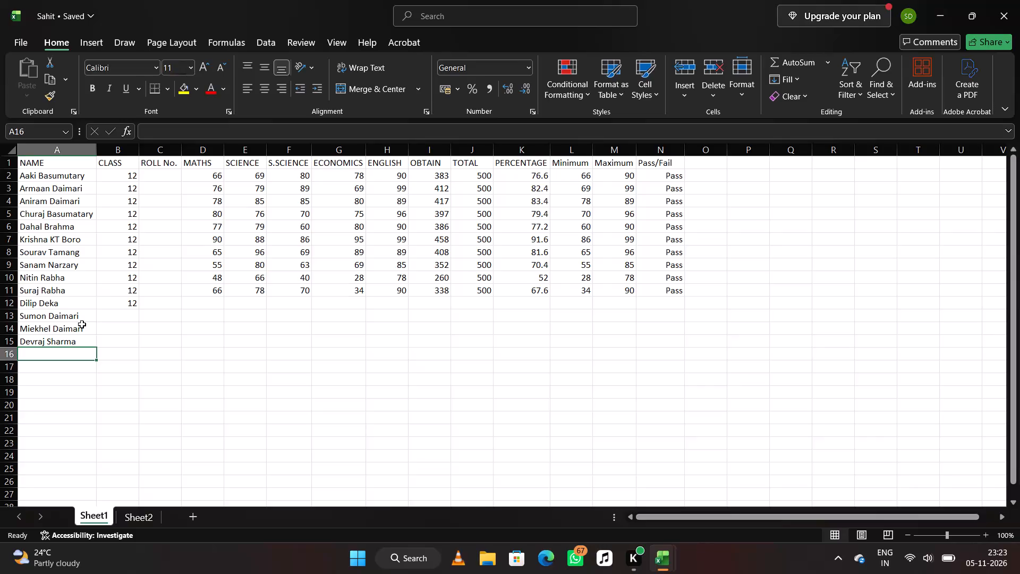
Enter the next student's full name in A16, directly below the existing names.
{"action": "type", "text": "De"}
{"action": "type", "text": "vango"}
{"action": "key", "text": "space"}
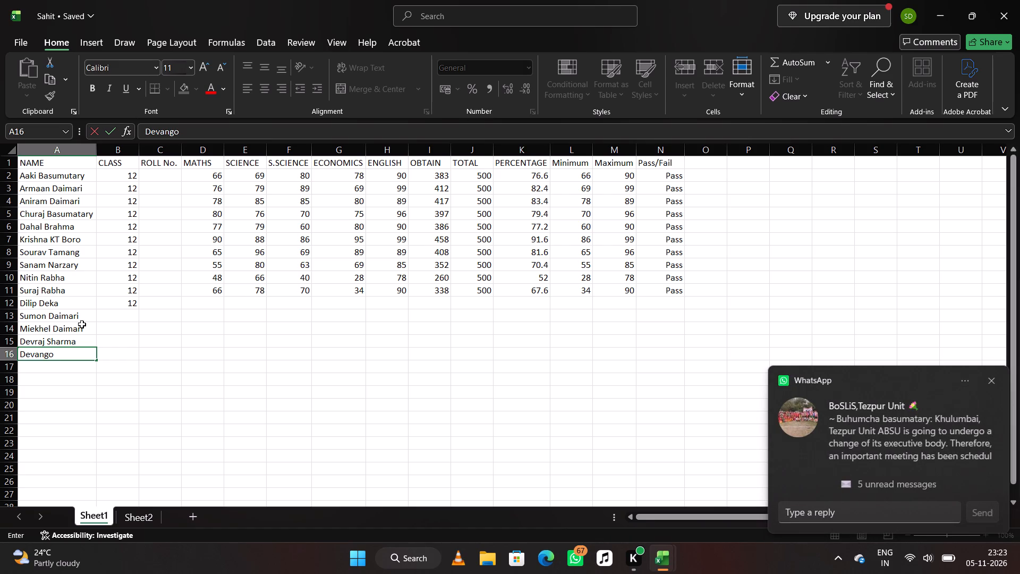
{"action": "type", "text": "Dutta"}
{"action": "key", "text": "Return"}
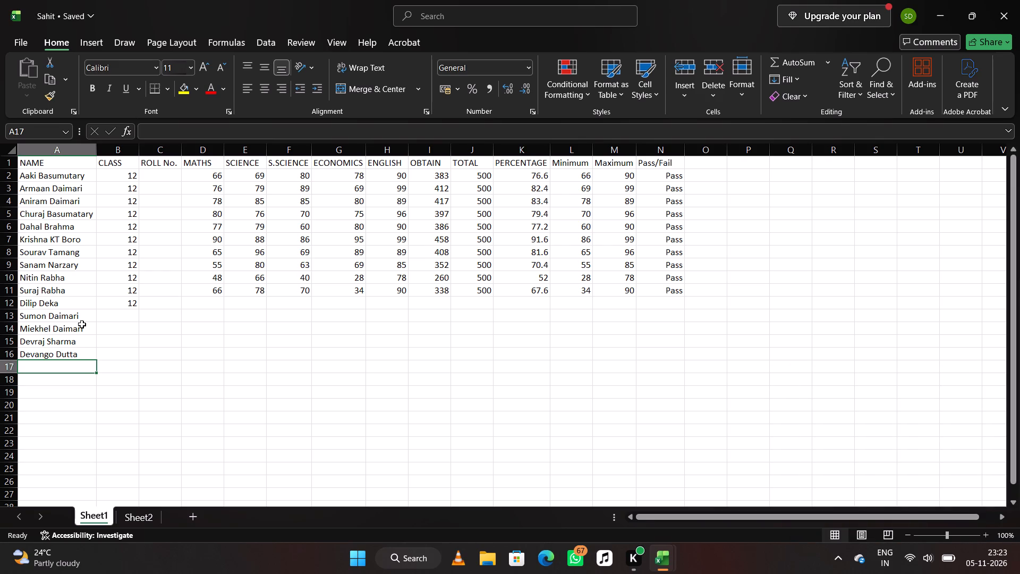
Correct the spelling of the student's first name in A16 by replacing the letter v with b.
{"action": "left_click", "coordinate": [43, 357]}
{"action": "left_click", "coordinate": [159, 133]}
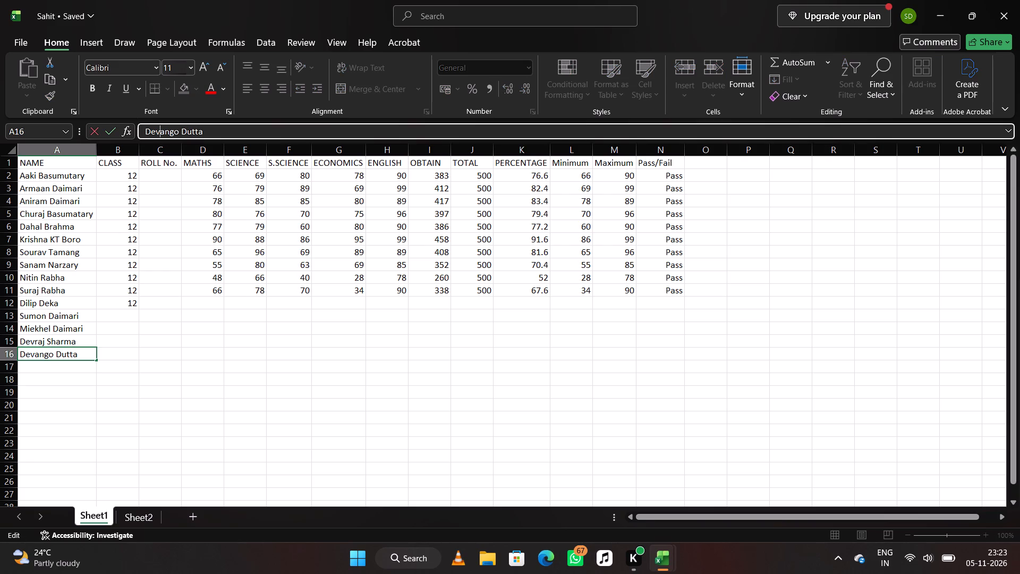
{"action": "key", "text": "BackSpace"}
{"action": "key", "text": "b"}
{"action": "left_click", "coordinate": [56, 368]}
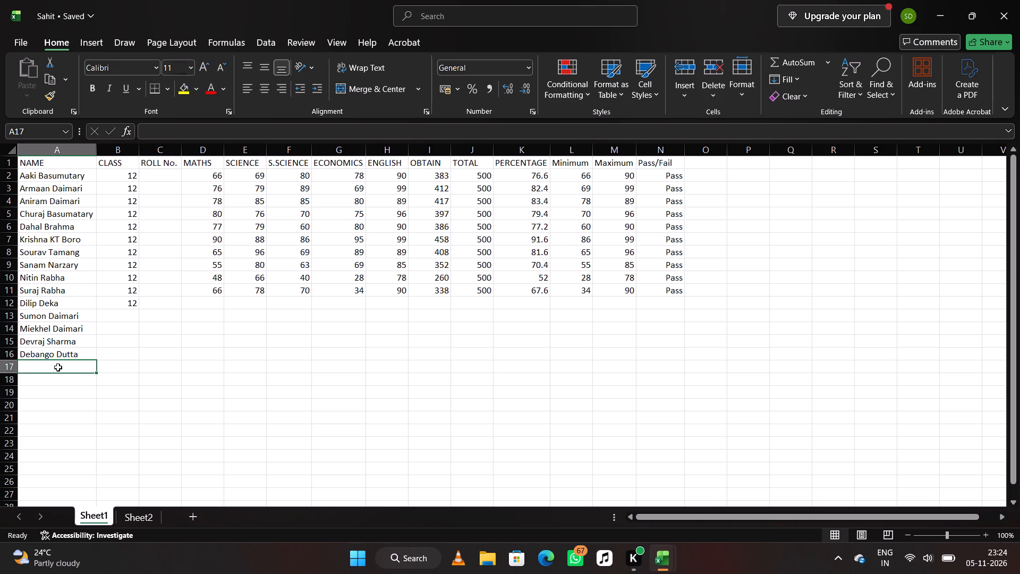
Enter the next student's full name, first name Sanjib, in A17 with the surname capitalised.
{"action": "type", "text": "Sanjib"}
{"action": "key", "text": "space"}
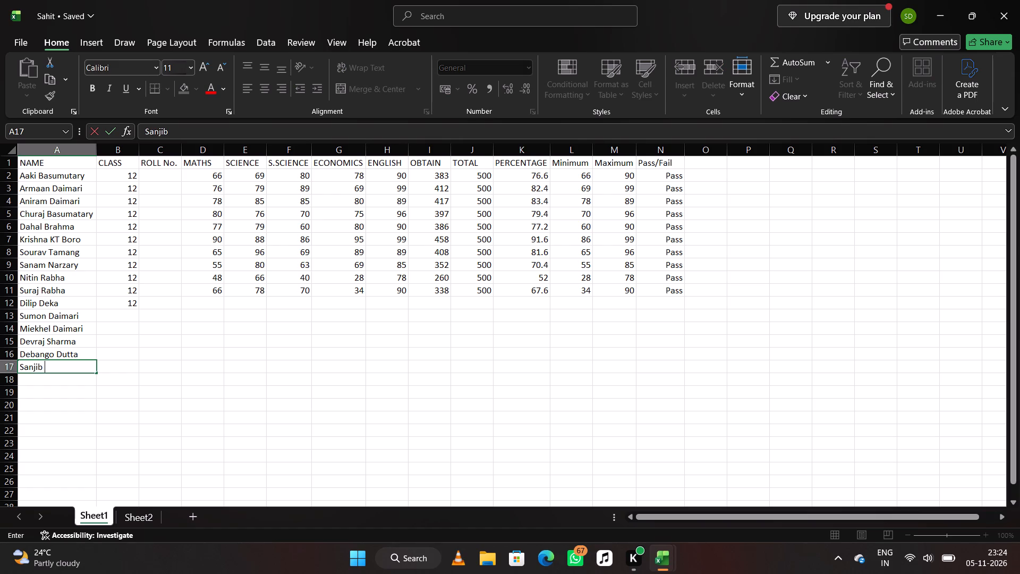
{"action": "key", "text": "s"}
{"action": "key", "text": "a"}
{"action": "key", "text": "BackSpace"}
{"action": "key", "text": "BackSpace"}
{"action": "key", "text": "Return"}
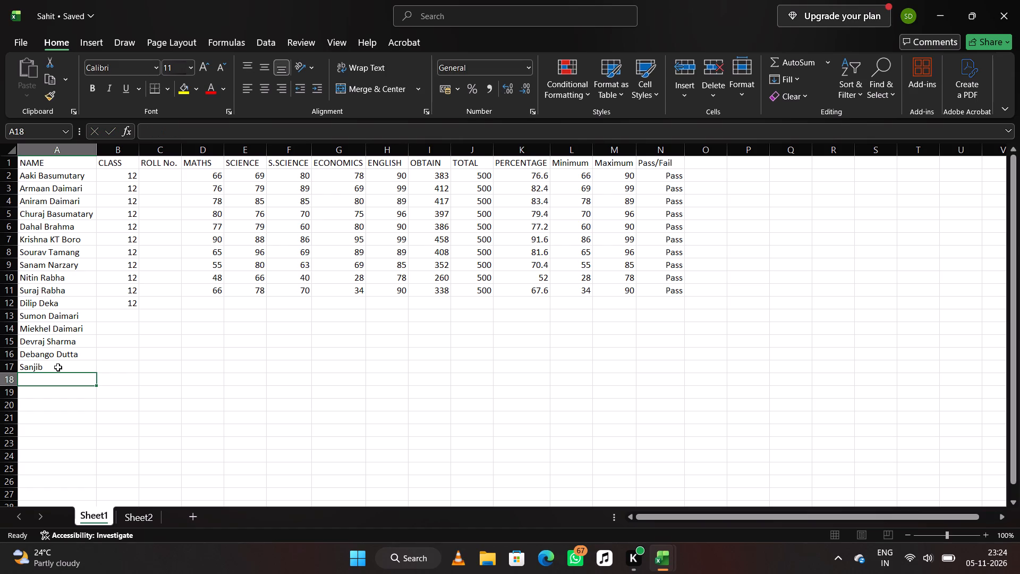
{"action": "left_click", "coordinate": [58, 367]}
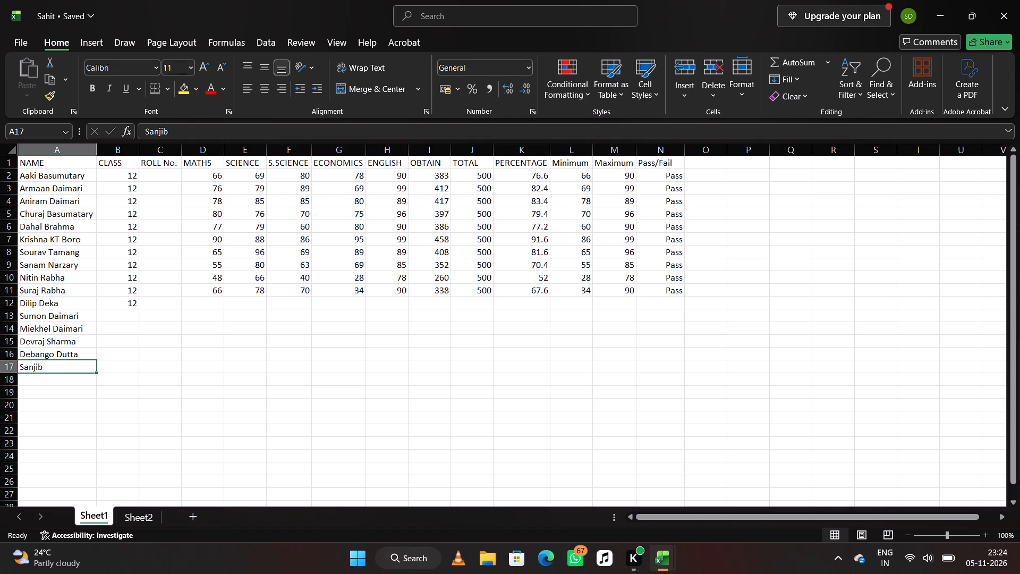
{"action": "left_click", "coordinate": [185, 129]}
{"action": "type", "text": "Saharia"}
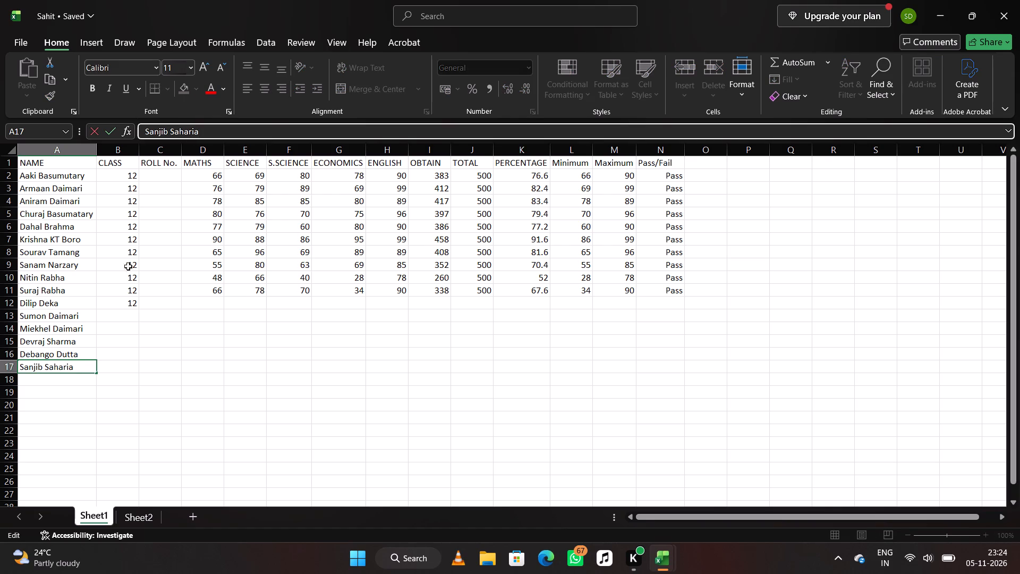
{"action": "left_click", "coordinate": [75, 383]}
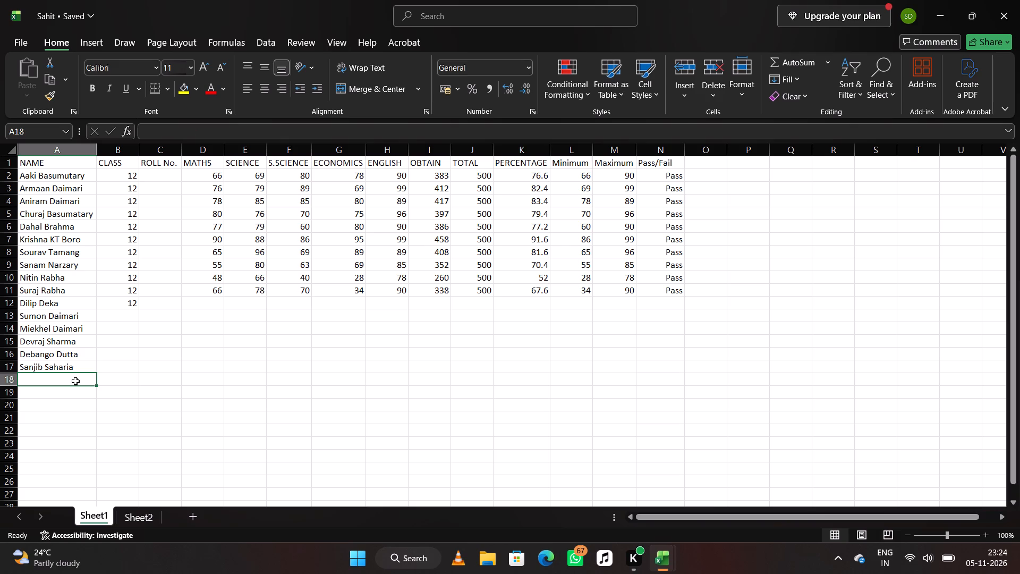
Enter two more students' full names, first names Rahul and Mamata, in A18 and A19.
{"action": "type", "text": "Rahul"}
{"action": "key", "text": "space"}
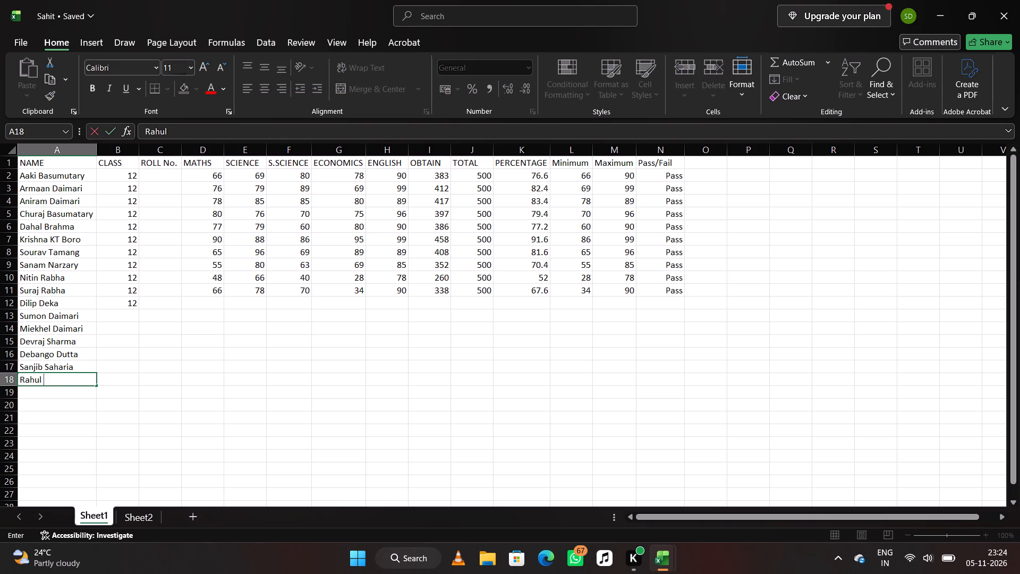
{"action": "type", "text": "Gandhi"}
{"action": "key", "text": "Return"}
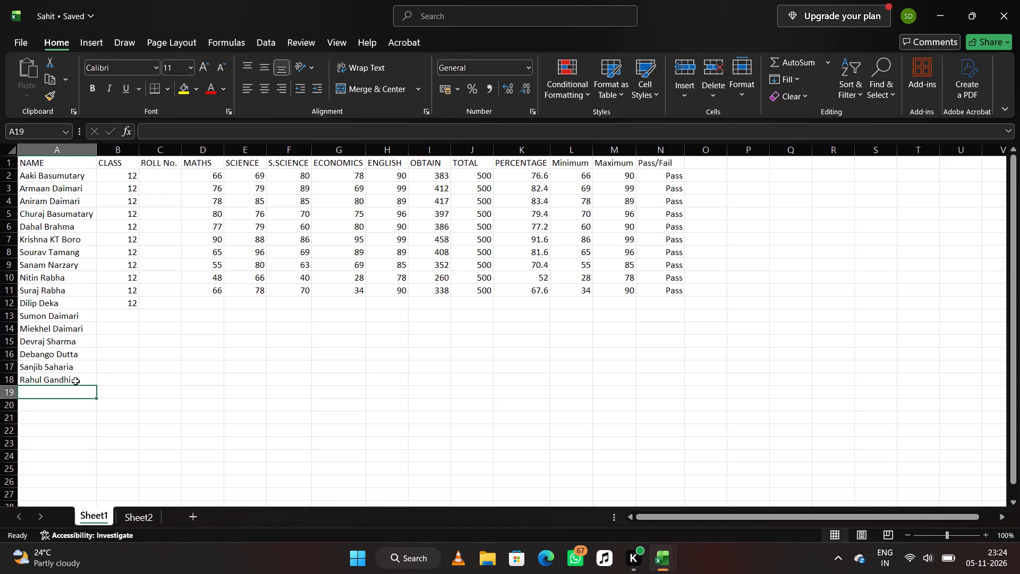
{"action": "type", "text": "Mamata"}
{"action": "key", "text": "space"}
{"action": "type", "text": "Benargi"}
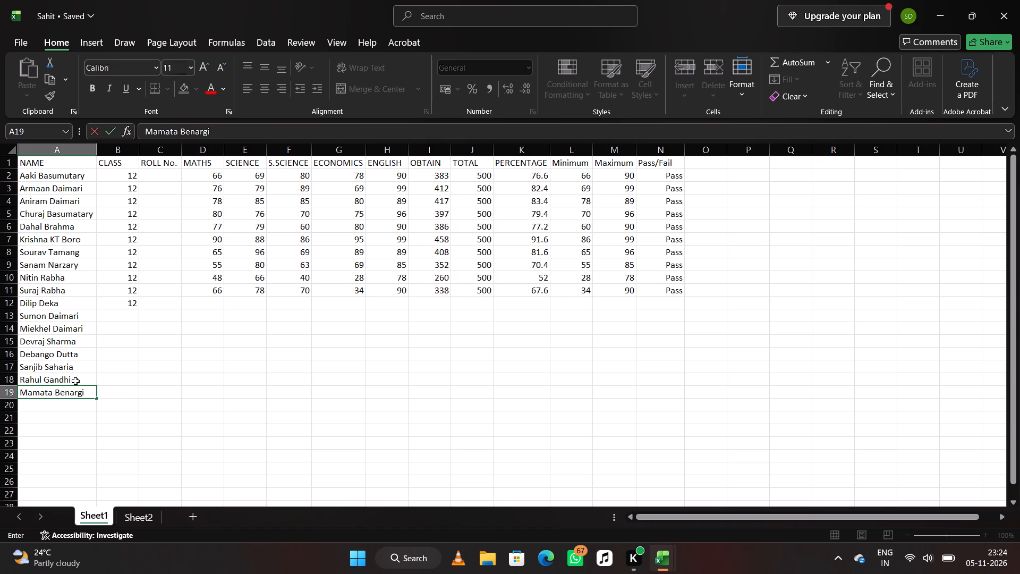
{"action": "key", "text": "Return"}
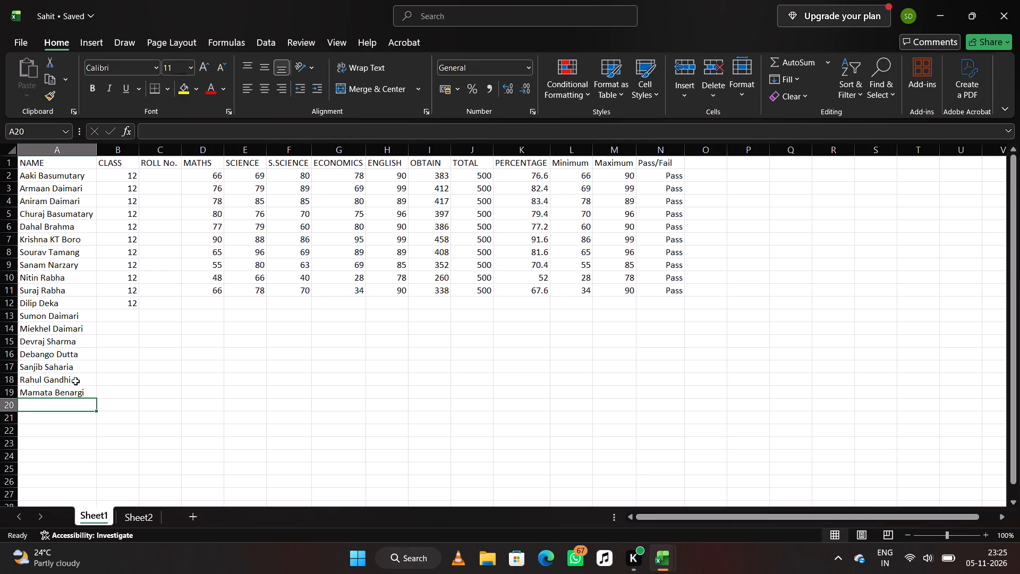
Enter another student's full name, first name Devraj, in A20, with a different surname from the Devraj in A15.
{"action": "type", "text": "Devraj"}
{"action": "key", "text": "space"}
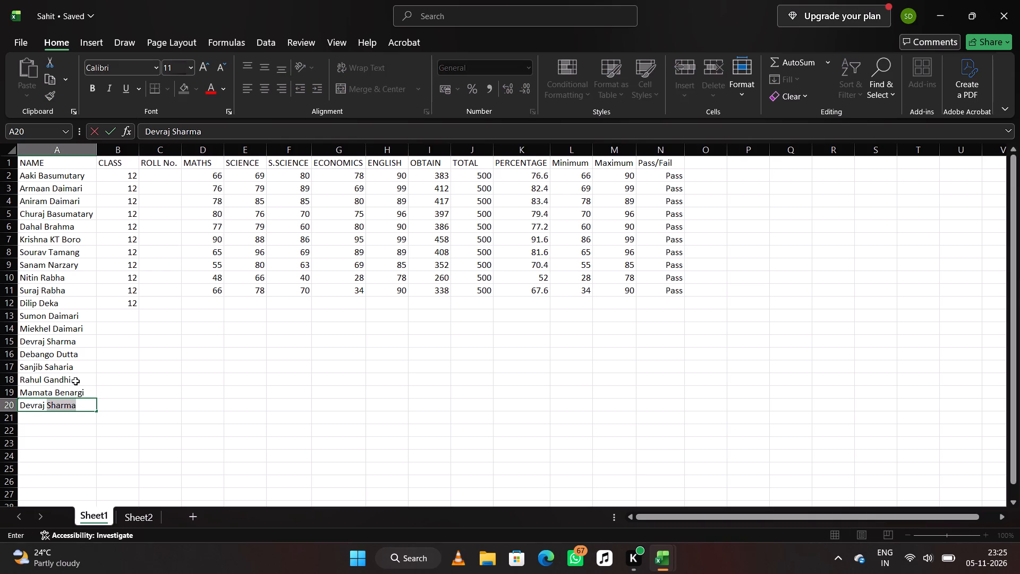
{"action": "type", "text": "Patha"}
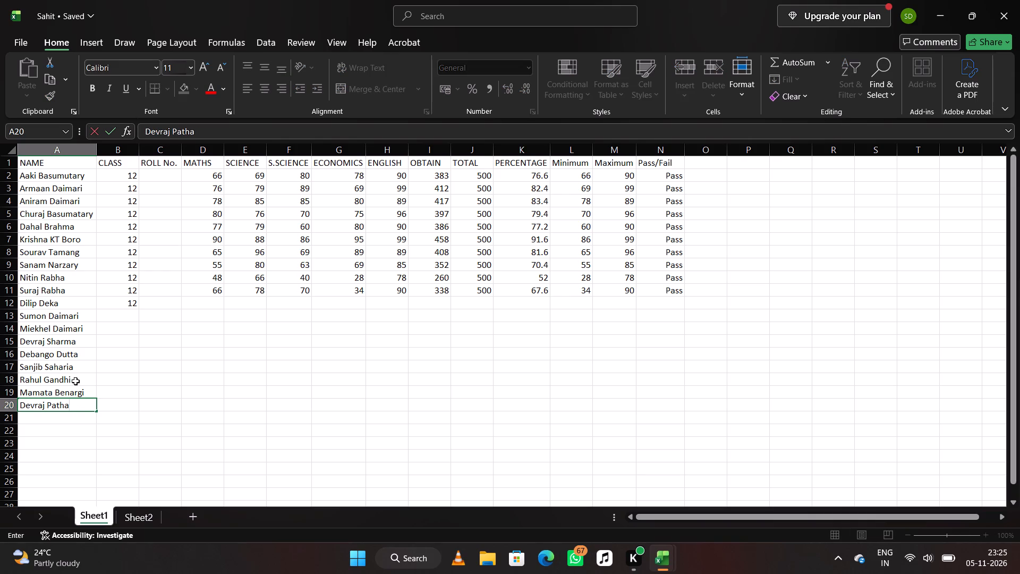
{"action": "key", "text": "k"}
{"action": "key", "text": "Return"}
Enter a student's full name, first name Pragyan, in A21 with the same surname as the student in A20.
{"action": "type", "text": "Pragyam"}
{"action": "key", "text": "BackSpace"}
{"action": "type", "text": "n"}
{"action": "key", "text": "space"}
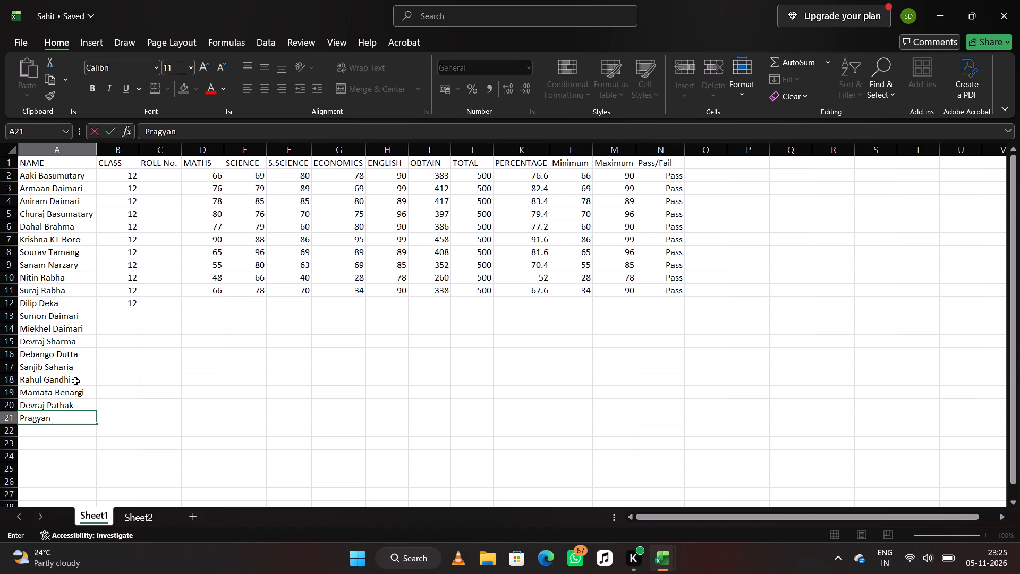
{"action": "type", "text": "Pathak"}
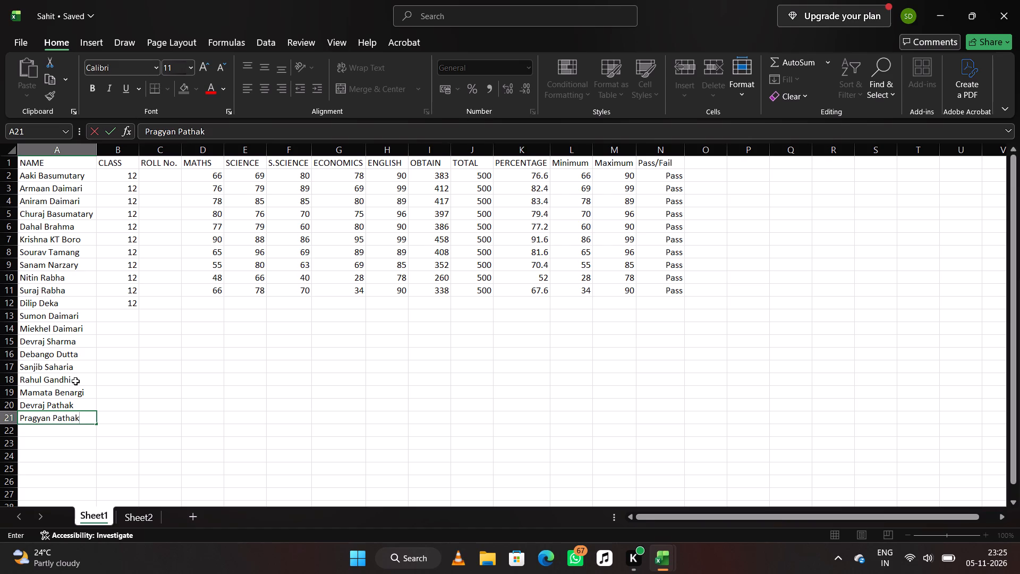
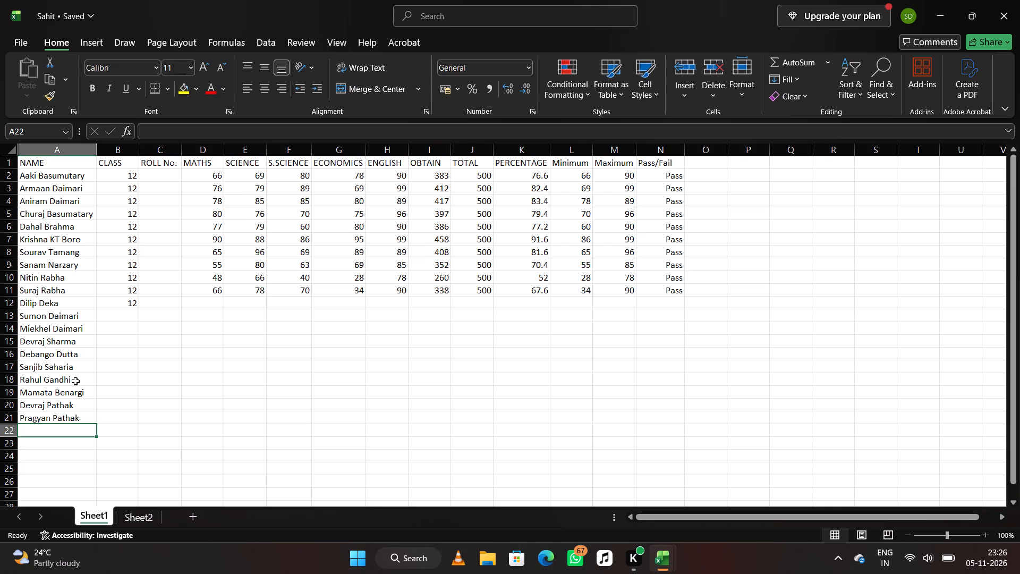
Enter two more students' full names, first names Ram and Prabal, in A22 and A23.
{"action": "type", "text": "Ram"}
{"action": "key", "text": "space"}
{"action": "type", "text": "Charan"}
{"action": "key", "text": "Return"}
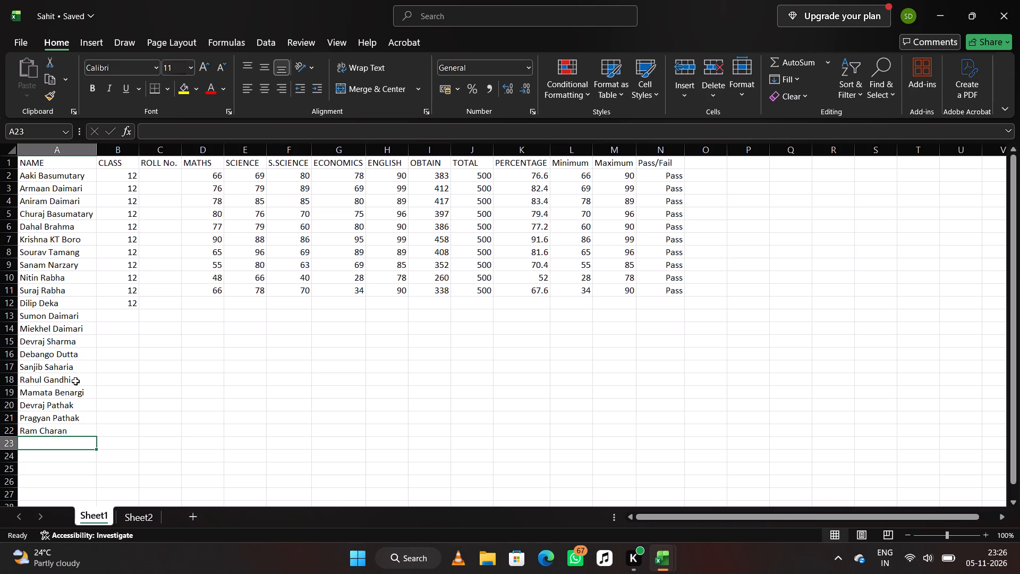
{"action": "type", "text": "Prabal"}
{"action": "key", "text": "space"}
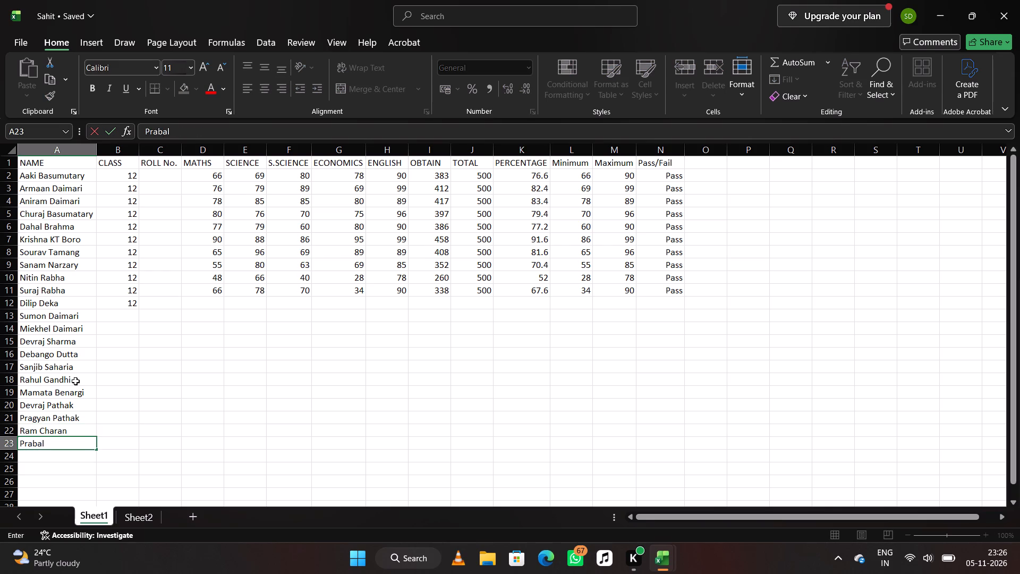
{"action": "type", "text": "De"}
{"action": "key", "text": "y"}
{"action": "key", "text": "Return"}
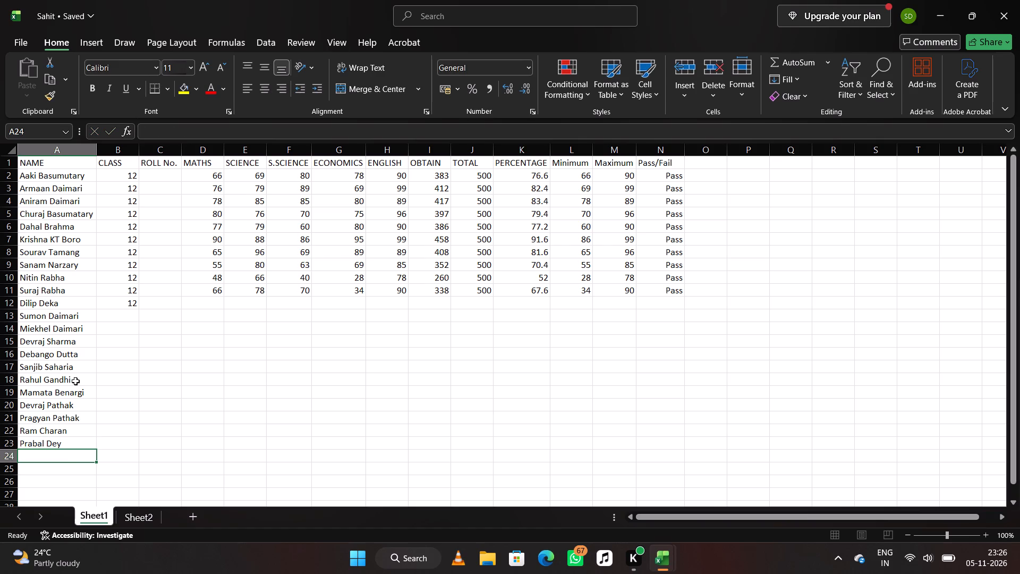
Enter another student's full name, first name Dev, in A24.
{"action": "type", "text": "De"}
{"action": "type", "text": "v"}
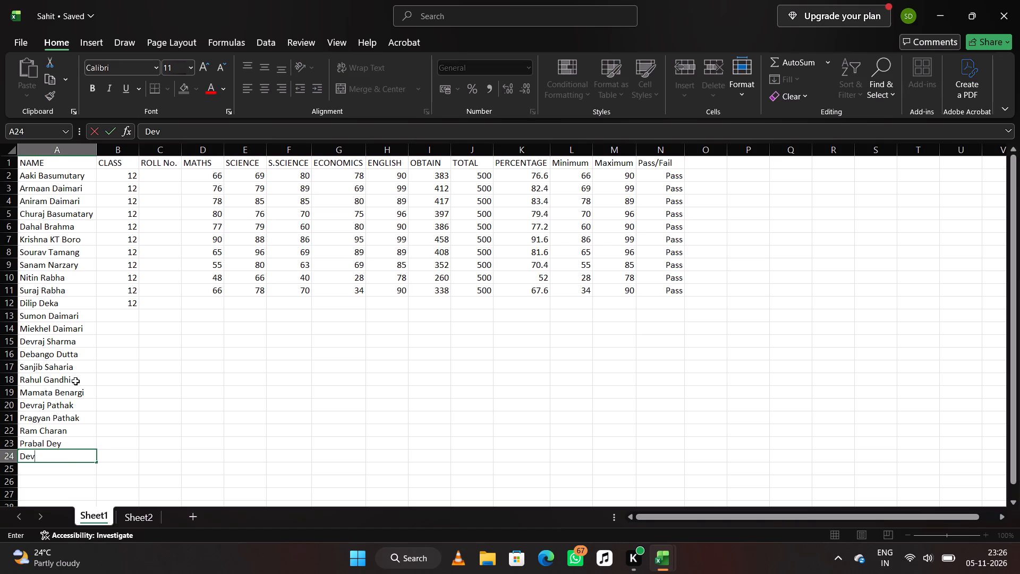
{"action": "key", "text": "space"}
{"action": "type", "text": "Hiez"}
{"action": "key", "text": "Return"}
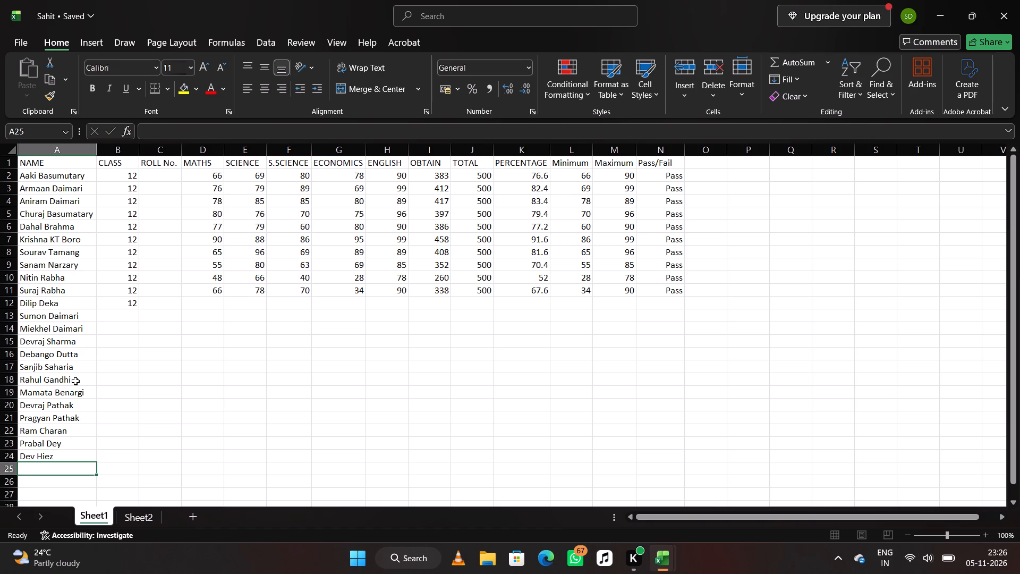
Enter a student's full name, first name Ronal, in A25 with the same surname as the student in A24.
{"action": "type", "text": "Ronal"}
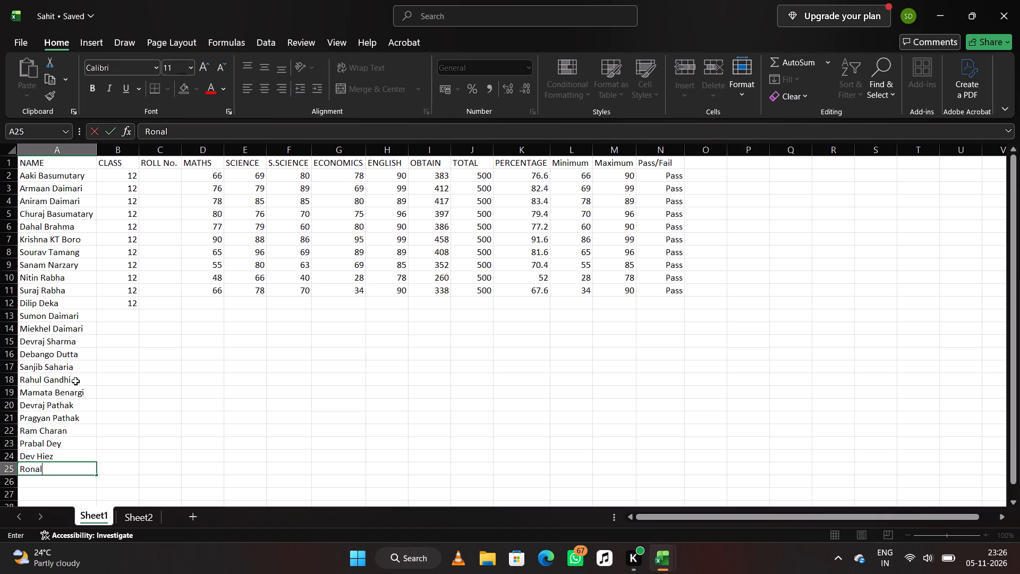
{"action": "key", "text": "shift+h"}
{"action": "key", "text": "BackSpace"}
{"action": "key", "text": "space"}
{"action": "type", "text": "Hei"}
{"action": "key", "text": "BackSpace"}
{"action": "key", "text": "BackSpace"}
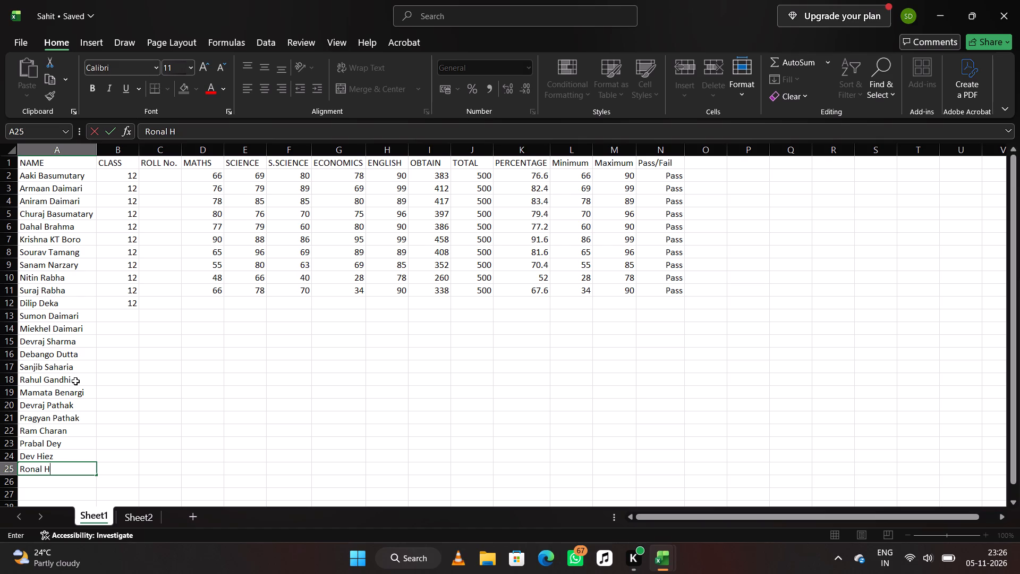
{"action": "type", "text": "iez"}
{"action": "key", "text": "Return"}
Enter the next student's name, first name Alex, in A26.
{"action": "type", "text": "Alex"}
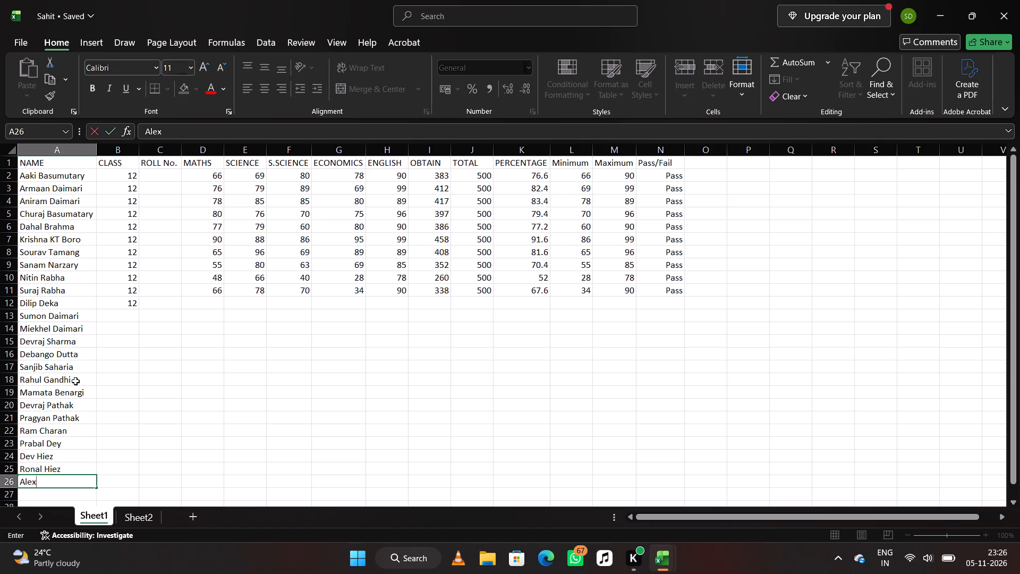
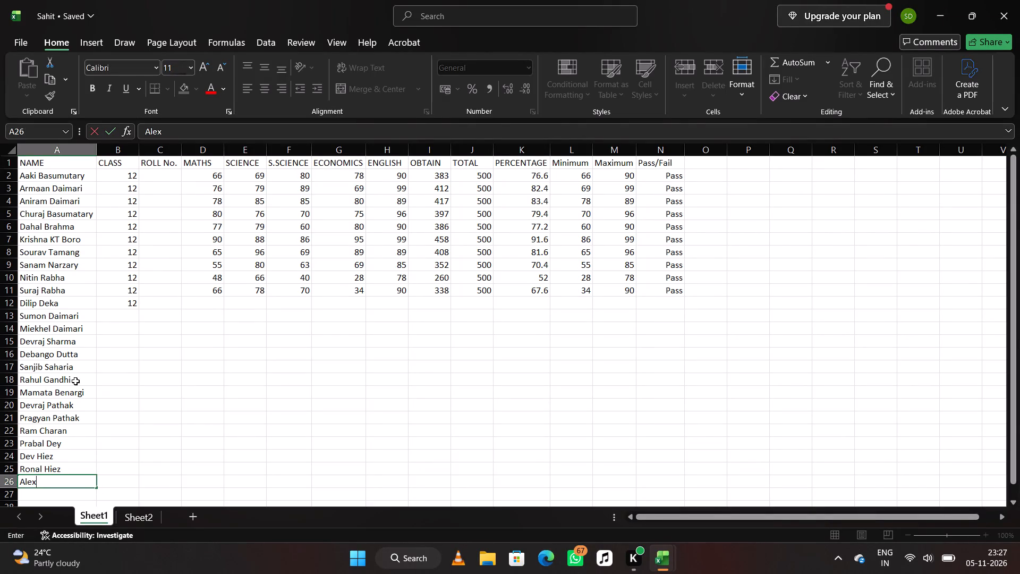
Complete the student's name in A26 with the same capitalised surname as the student in A14.
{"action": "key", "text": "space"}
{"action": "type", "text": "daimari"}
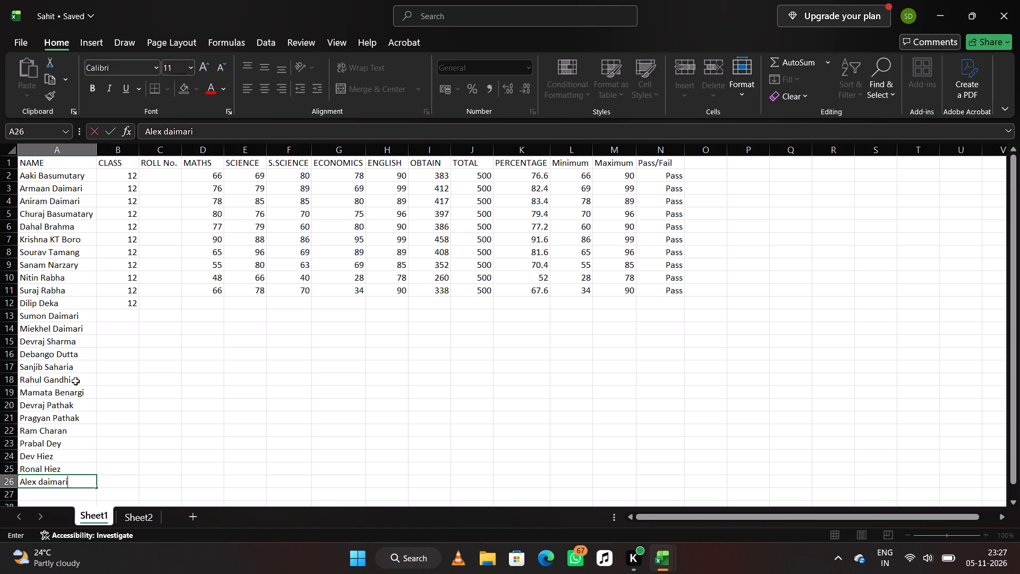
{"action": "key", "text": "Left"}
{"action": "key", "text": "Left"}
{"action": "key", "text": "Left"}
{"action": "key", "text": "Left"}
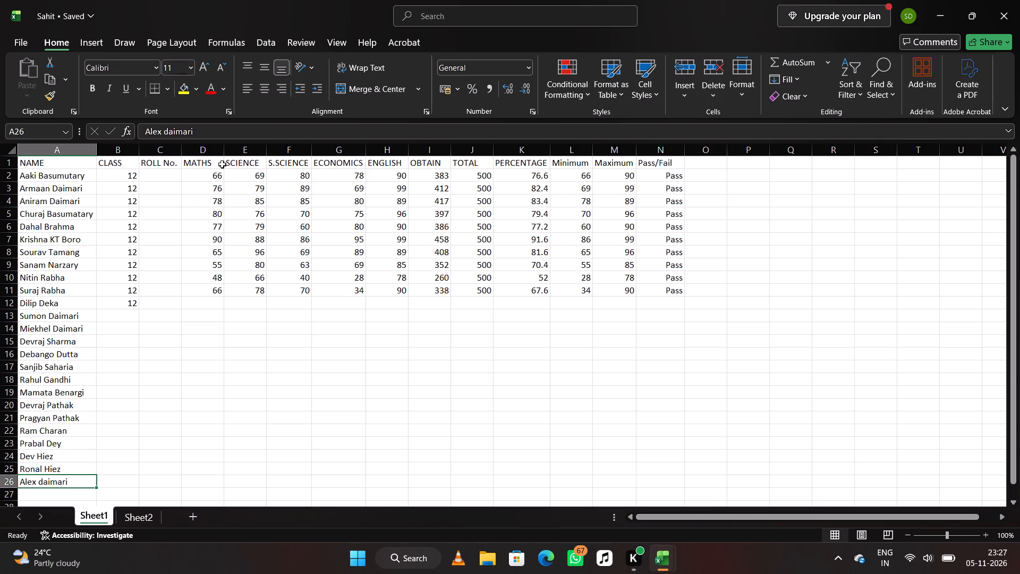
{"action": "left_click", "coordinate": [171, 130]}
{"action": "left_click", "coordinate": [164, 132]}
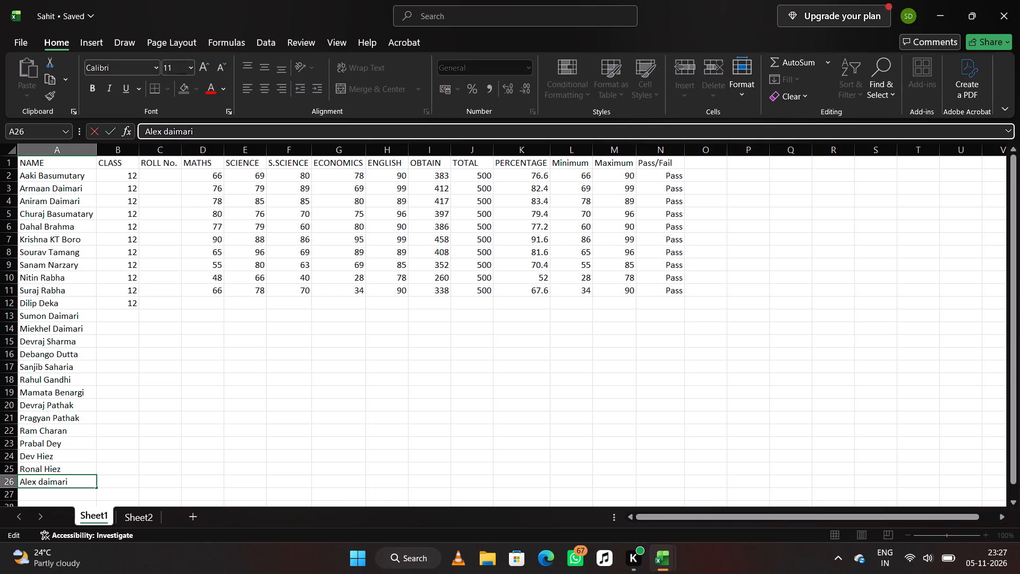
{"action": "left_click", "coordinate": [167, 129]}
{"action": "key", "text": "BackSpace"}
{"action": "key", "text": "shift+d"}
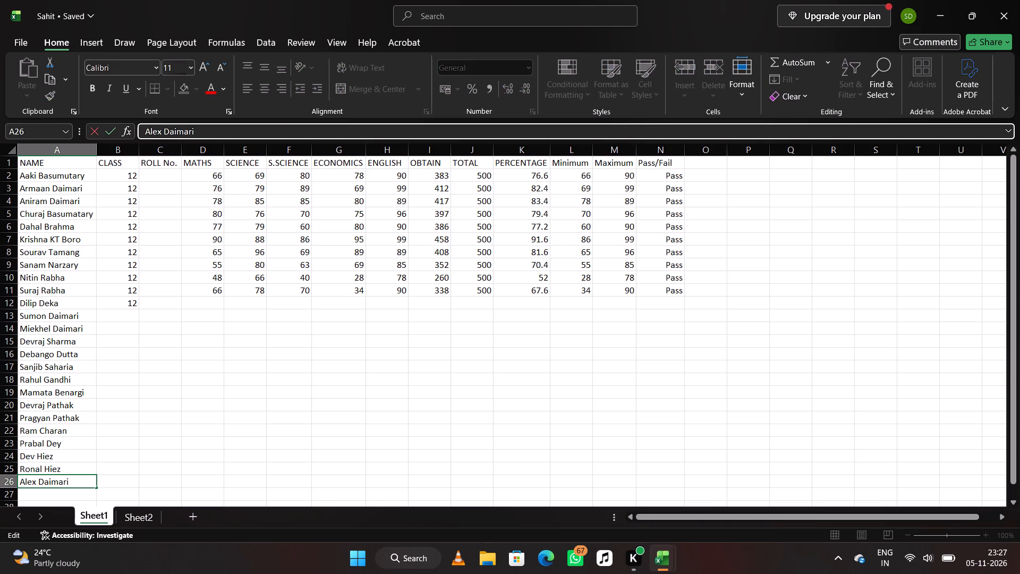
{"action": "left_click", "coordinate": [217, 132]}
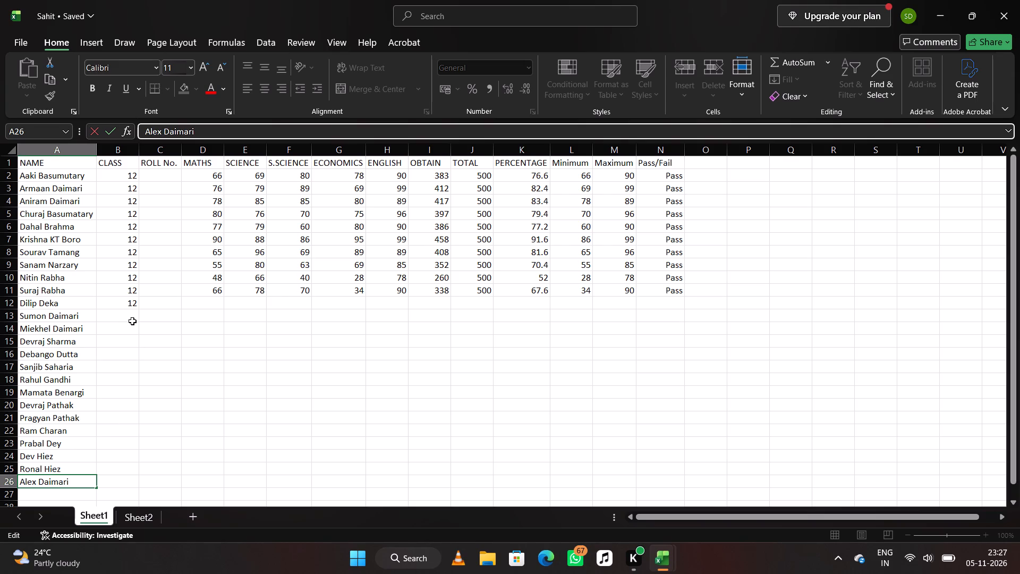
{"action": "left_click", "coordinate": [132, 320]}
Fill the class value 12 from B12 down to B26 for all the new students.
{"action": "left_click", "coordinate": [134, 303]}
{"action": "left_click_drag", "start_coordinate": [138, 309], "coordinate": [139, 309]}
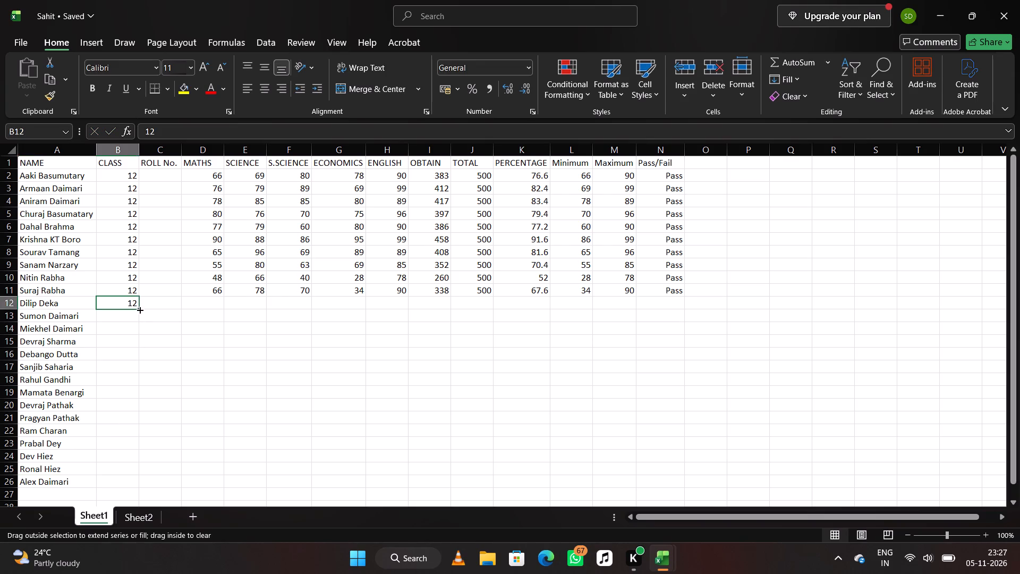
{"action": "left_click_drag", "start_coordinate": [139, 309], "coordinate": [122, 483]}
Enter roll numbers 1 to 5 in C2 to C6 of the ROLL No. column.
{"action": "left_click", "coordinate": [172, 180]}
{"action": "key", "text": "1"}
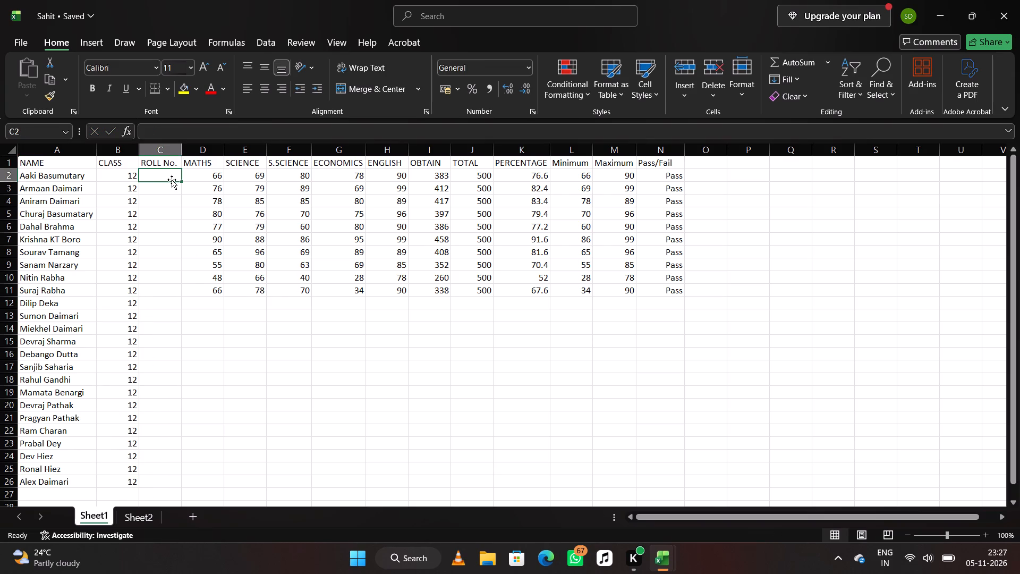
{"action": "key", "text": "Return"}
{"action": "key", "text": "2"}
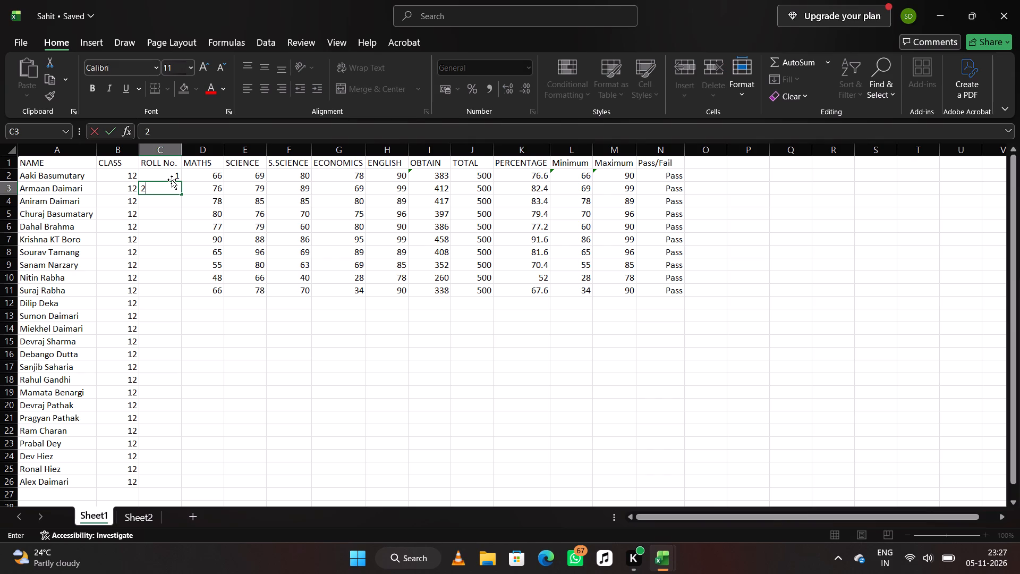
{"action": "key", "text": "Return"}
{"action": "left_click", "coordinate": [174, 179]}
{"action": "left_click_drag", "start_coordinate": [180, 182], "coordinate": [179, 176]}
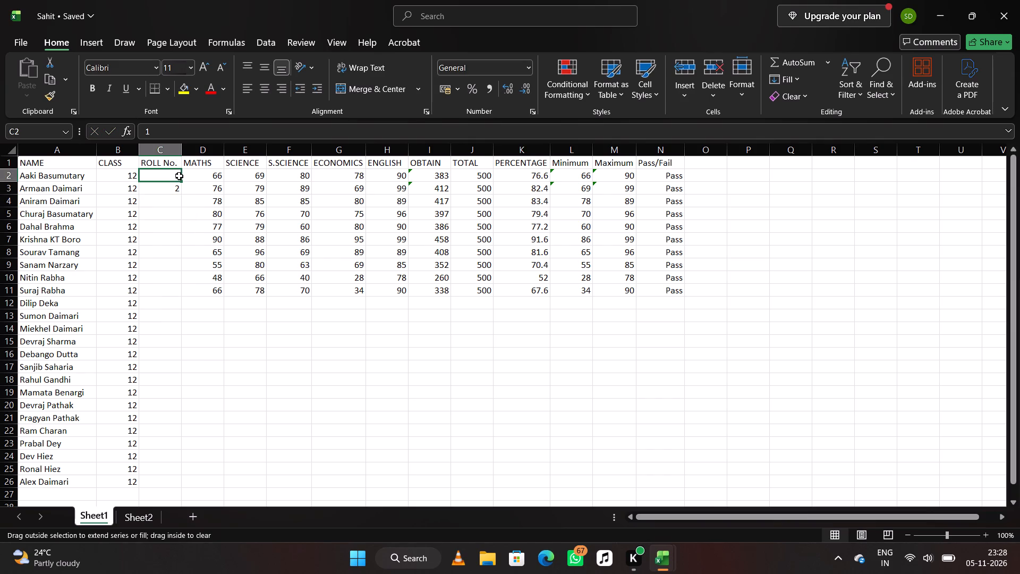
{"action": "left_click", "coordinate": [176, 199]}
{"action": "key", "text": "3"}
{"action": "key", "text": "Return"}
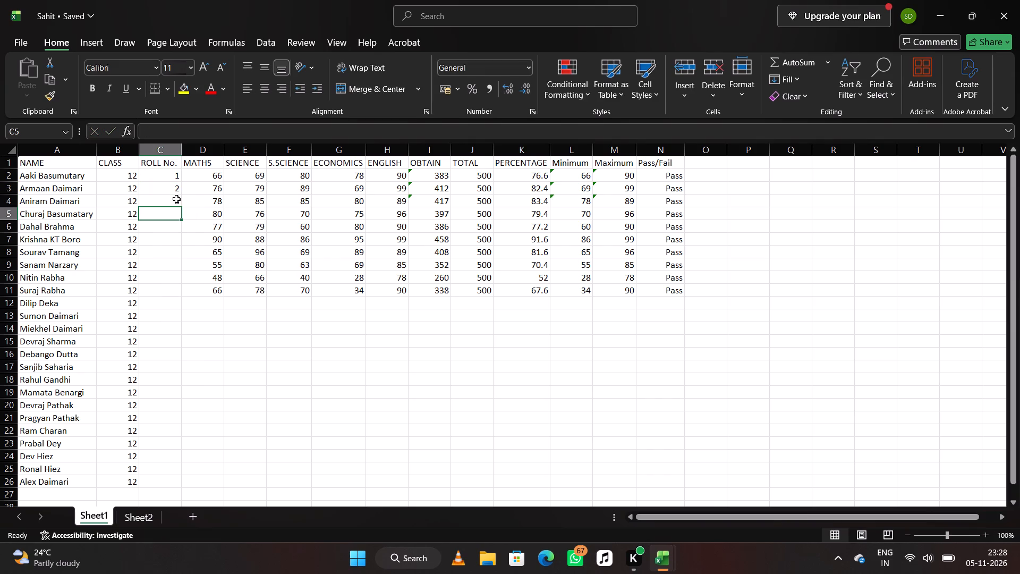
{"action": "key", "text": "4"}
{"action": "key", "text": "Return"}
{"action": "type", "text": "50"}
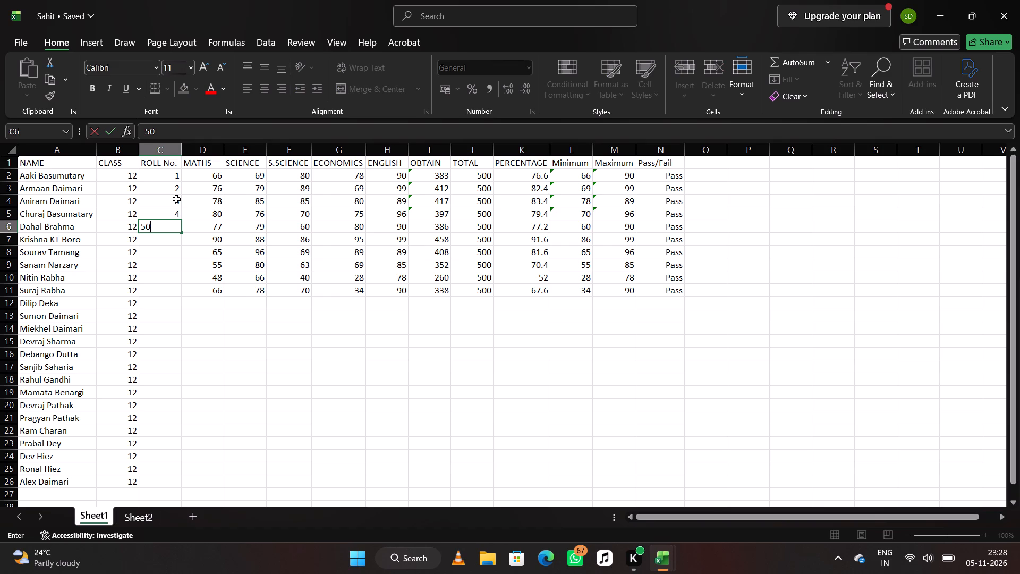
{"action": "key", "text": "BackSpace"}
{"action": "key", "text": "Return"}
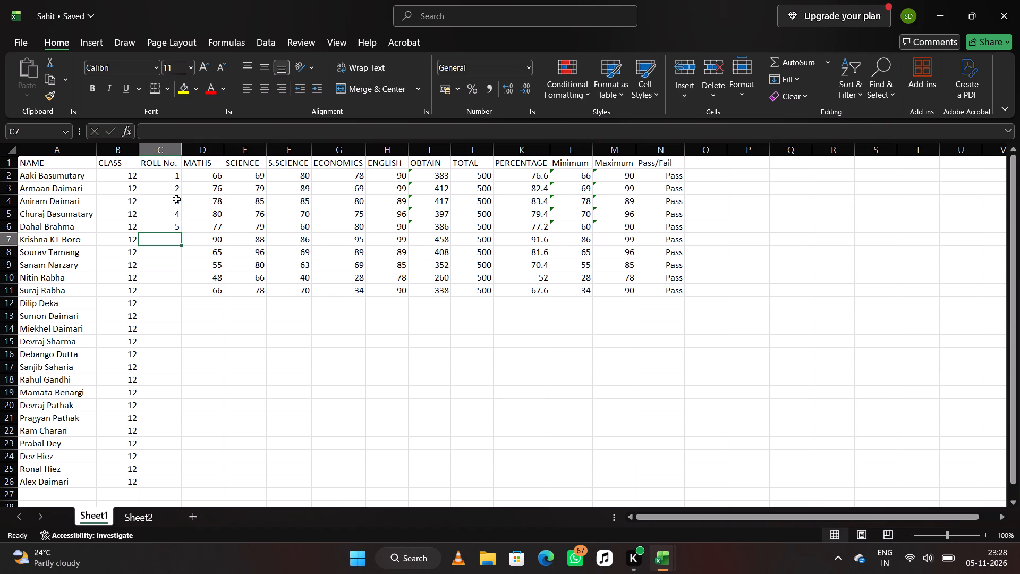
Enter roll numbers 6 to 10 in C7 to C11.
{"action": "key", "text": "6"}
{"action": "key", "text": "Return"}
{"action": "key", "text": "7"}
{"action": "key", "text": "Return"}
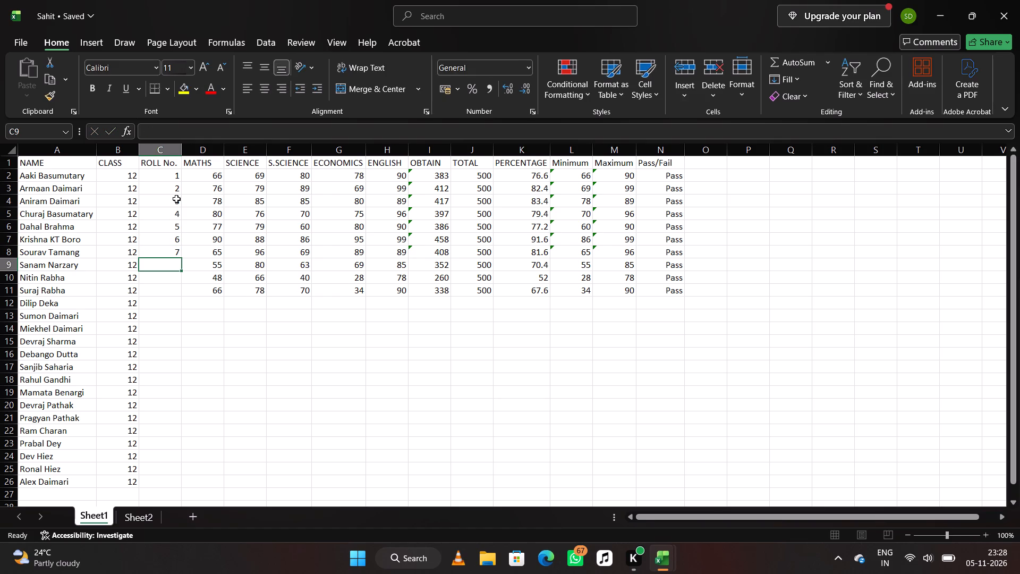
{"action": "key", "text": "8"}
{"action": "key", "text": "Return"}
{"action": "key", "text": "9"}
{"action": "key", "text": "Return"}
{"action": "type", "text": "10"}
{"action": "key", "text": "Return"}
Enter roll numbers 11 to 15 in C12 to C16.
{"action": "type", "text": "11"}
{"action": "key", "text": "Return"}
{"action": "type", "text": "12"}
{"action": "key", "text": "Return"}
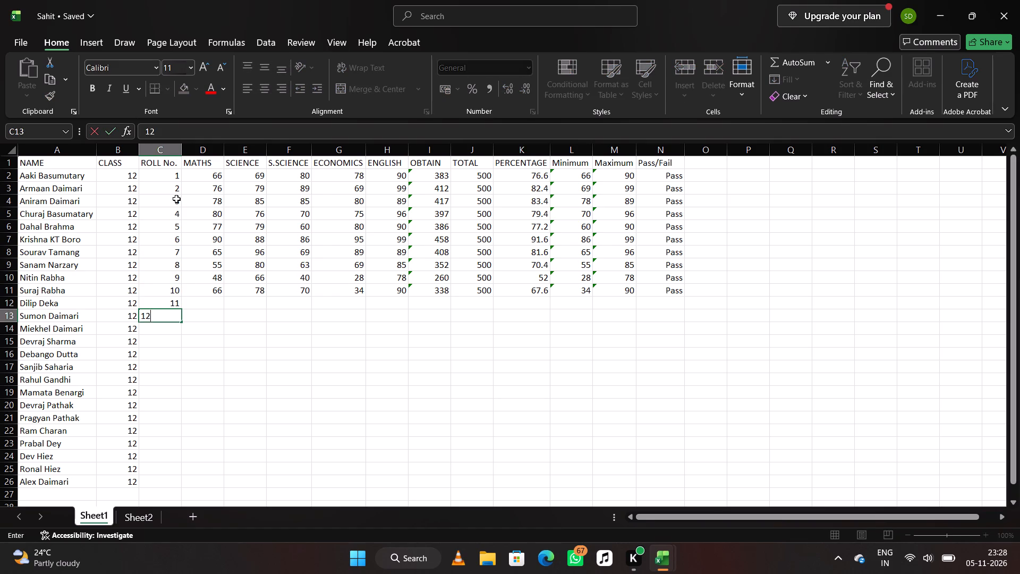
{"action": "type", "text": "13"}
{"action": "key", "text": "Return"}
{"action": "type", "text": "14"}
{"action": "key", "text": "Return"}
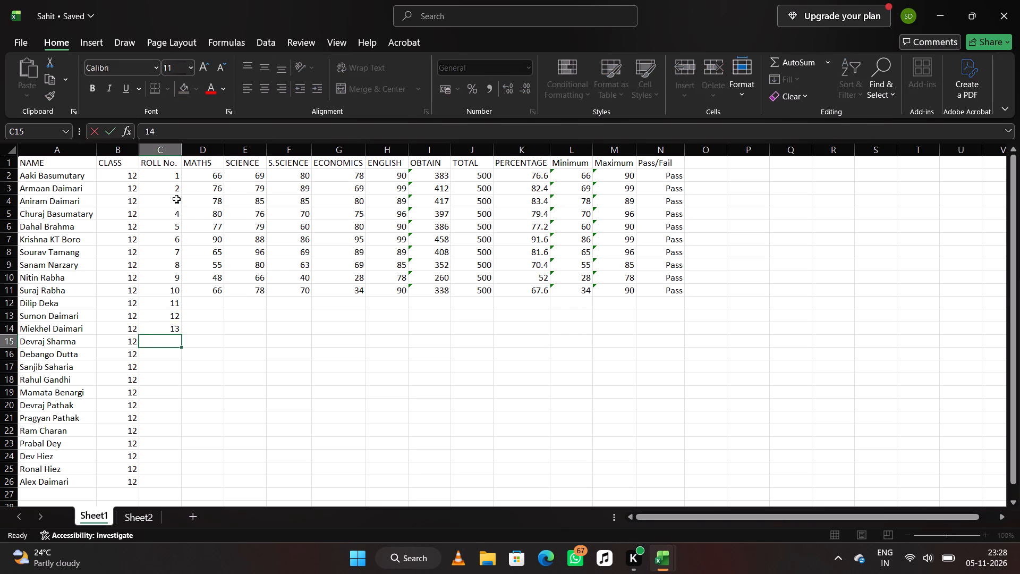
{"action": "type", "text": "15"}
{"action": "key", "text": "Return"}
Enter roll numbers 16 to 20 in C17 to C21.
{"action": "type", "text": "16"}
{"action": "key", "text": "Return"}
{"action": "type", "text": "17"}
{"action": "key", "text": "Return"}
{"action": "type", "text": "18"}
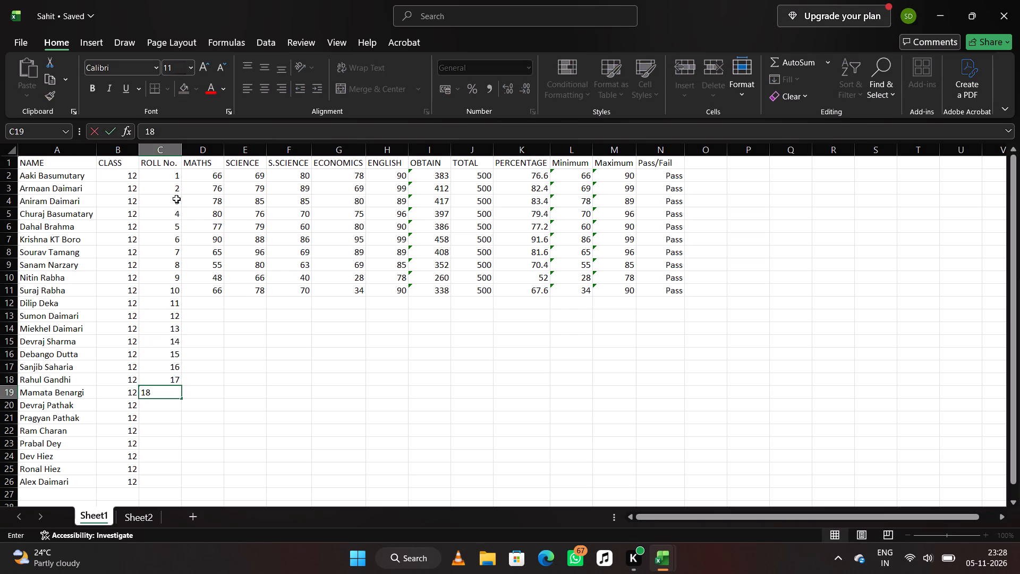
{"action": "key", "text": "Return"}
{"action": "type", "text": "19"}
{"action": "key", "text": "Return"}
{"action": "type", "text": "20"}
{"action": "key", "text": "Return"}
Enter roll numbers 21 to 25 in C22 to C26.
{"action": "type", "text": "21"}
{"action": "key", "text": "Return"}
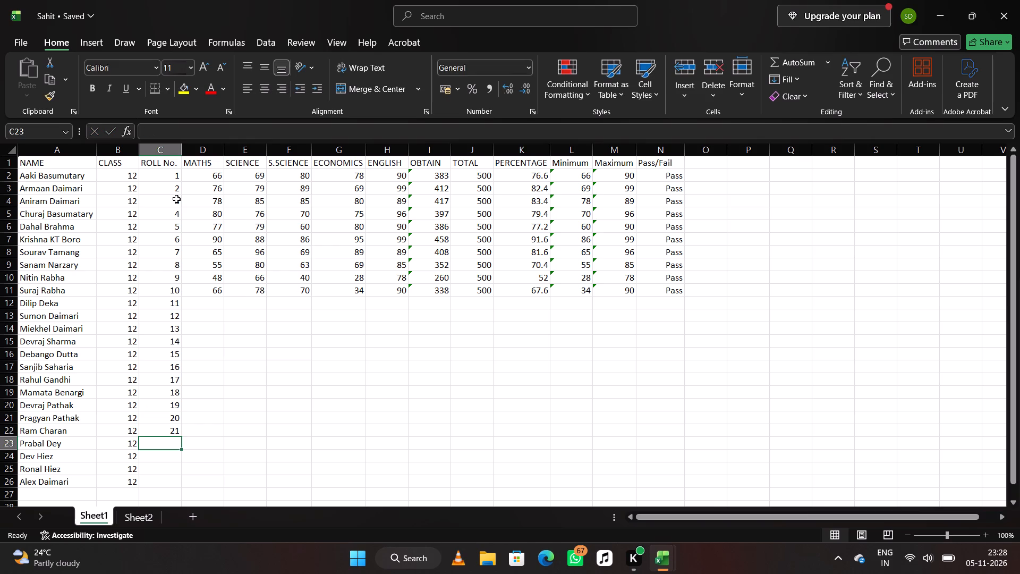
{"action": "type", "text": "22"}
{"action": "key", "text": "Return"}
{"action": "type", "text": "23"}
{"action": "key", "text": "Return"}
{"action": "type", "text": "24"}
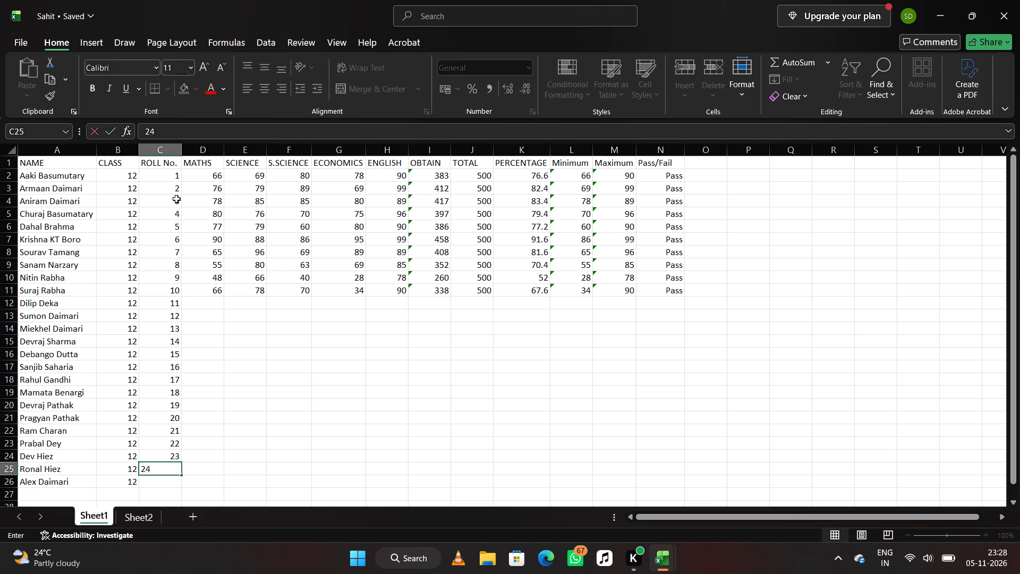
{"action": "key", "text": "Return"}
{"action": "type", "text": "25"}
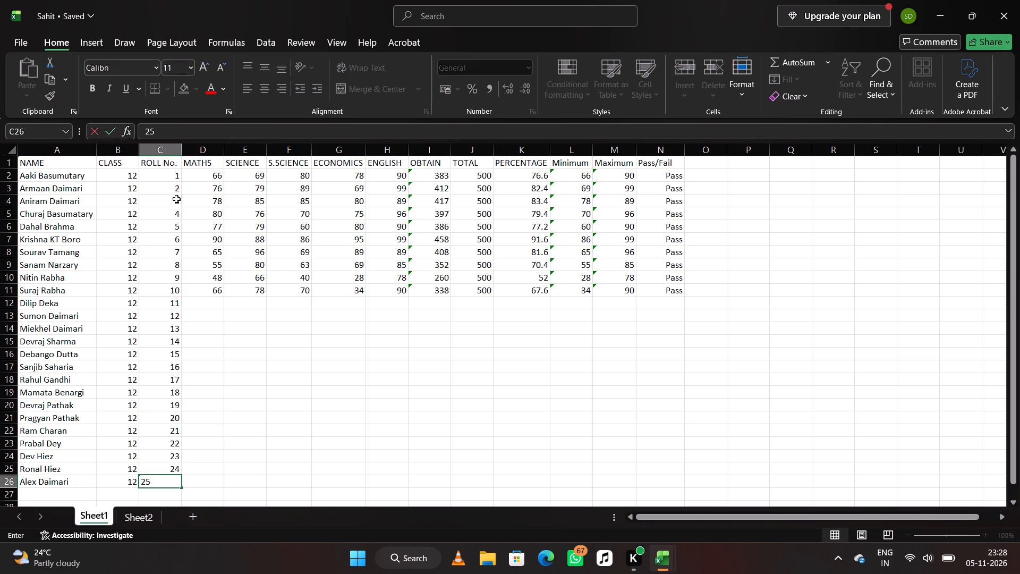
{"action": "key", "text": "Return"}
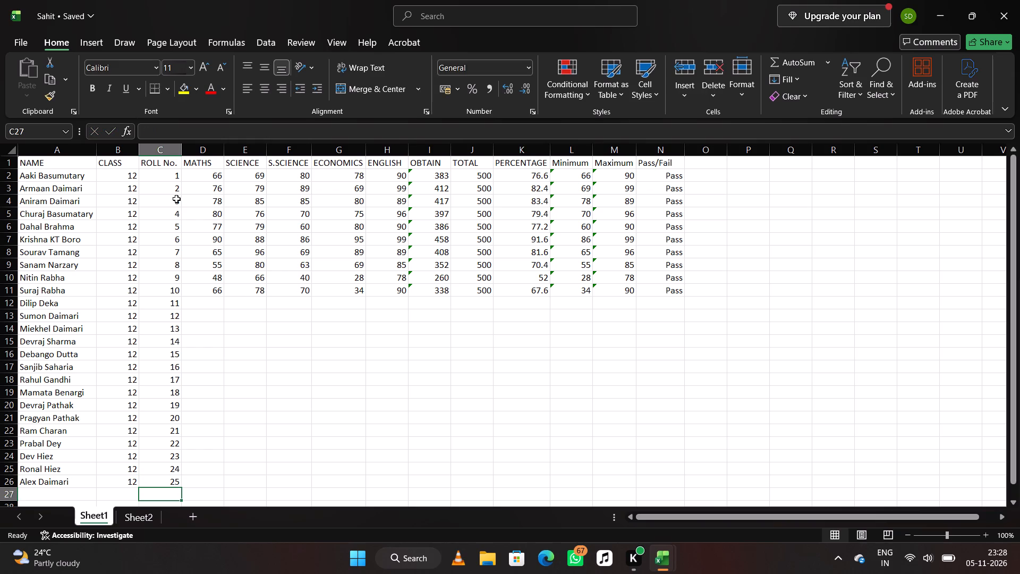
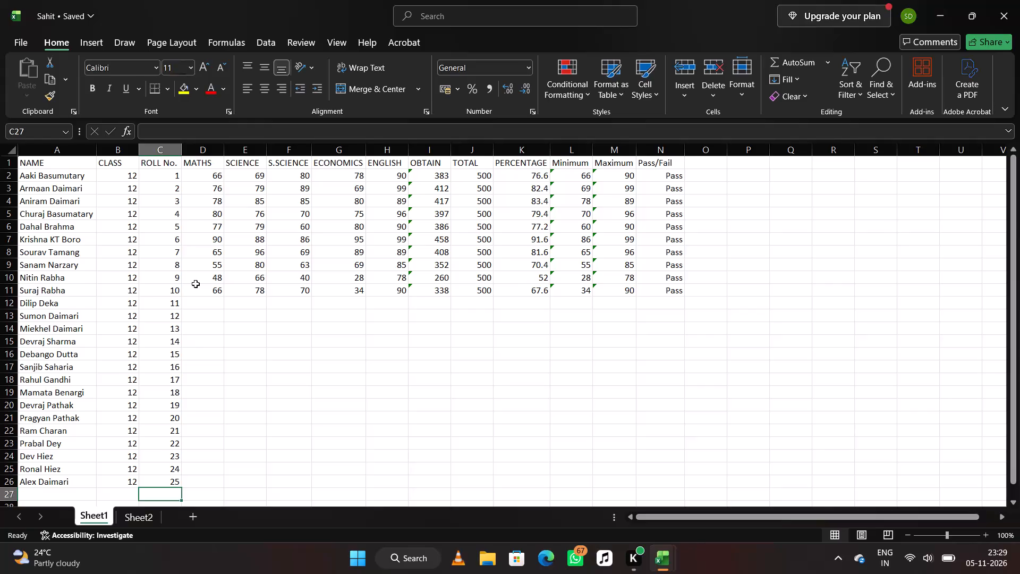
Select D12, the first empty MATHS cell, in the row for roll number 11.
{"action": "left_click", "coordinate": [202, 299]}
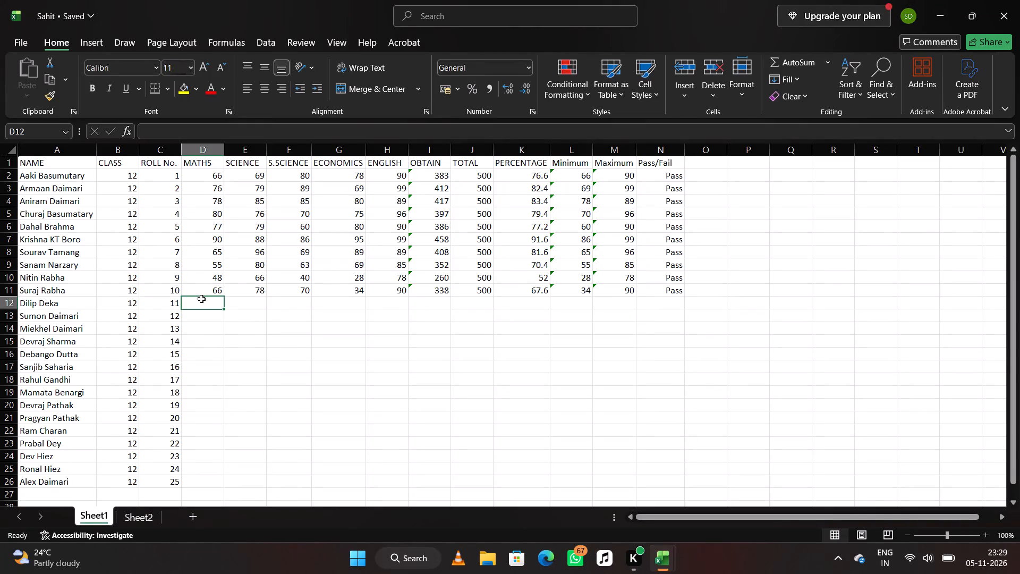
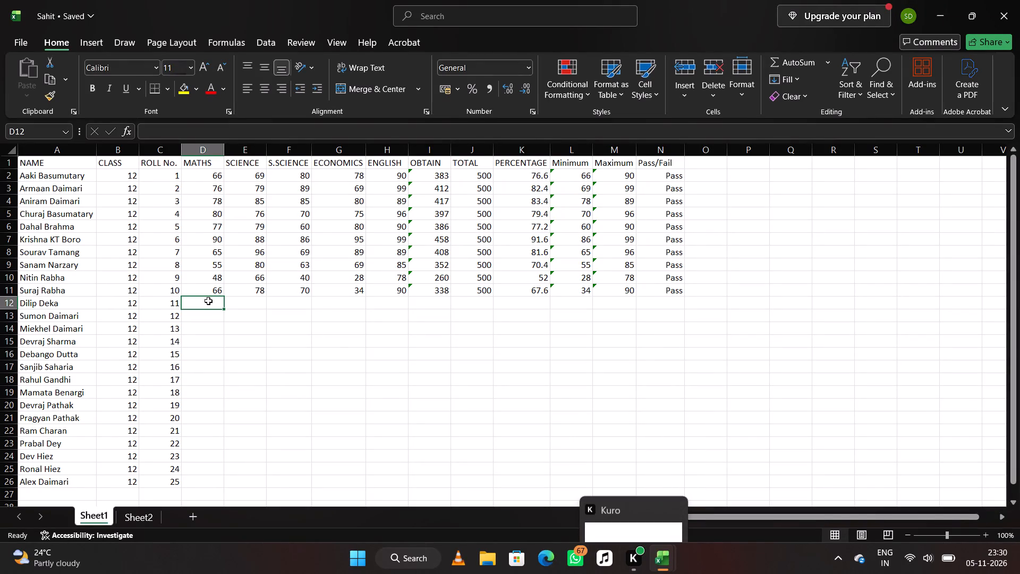
Enter roll number 11's marks in row 12: MATHS 52, SCIENCE 66 and S.SCIENCE 69.
{"action": "type", "text": "52"}
{"action": "key", "text": "Right"}
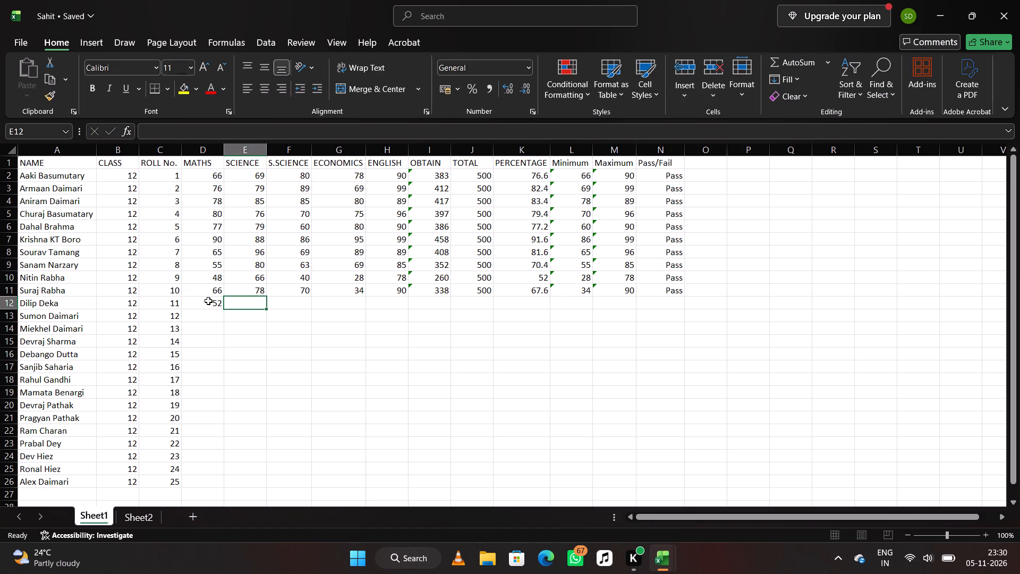
{"action": "type", "text": "66"}
{"action": "key", "text": "Right"}
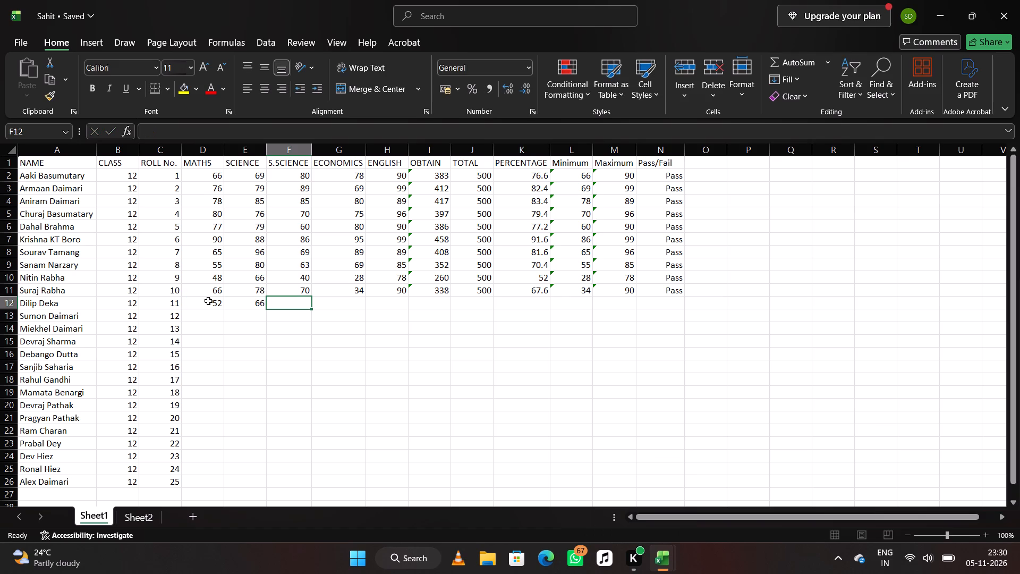
{"action": "type", "text": "69"}
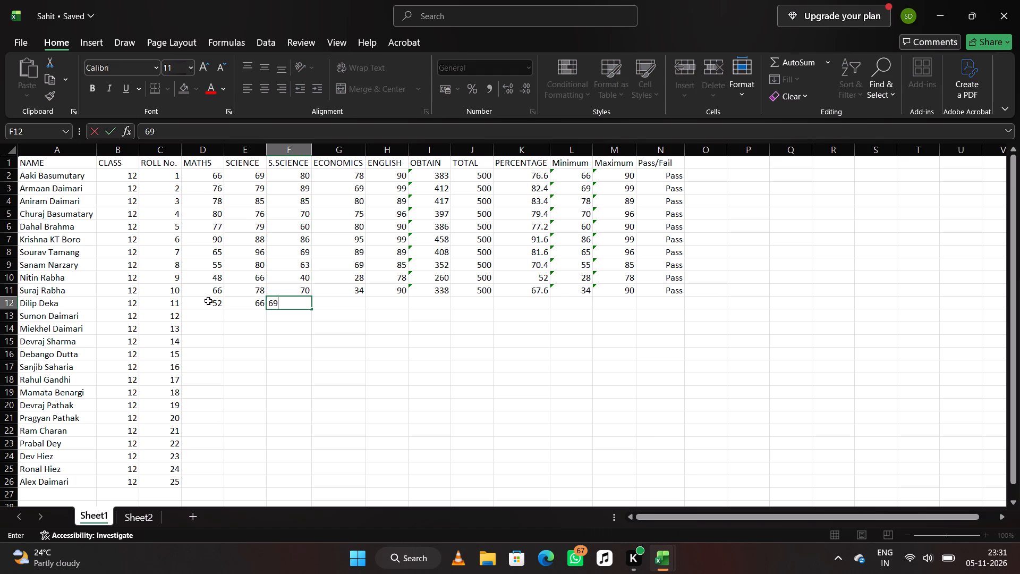
{"action": "key", "text": "Right"}
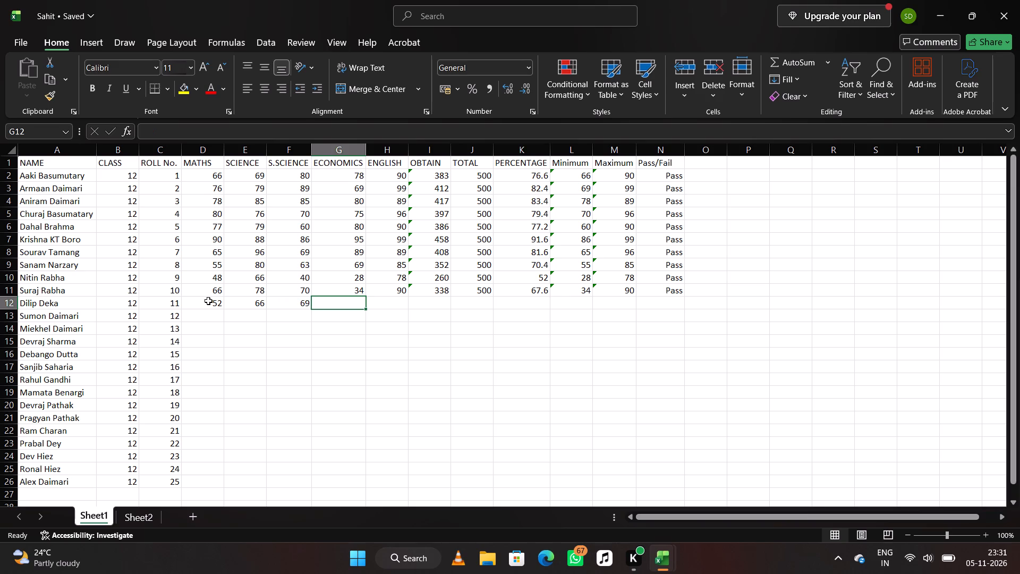
Fill the TOTAL value of 500 from J11 down through J21.
{"action": "left_click", "coordinate": [487, 293]}
{"action": "left_click_drag", "start_coordinate": [495, 299], "coordinate": [494, 311]}
{"action": "left_click", "coordinate": [494, 318]}
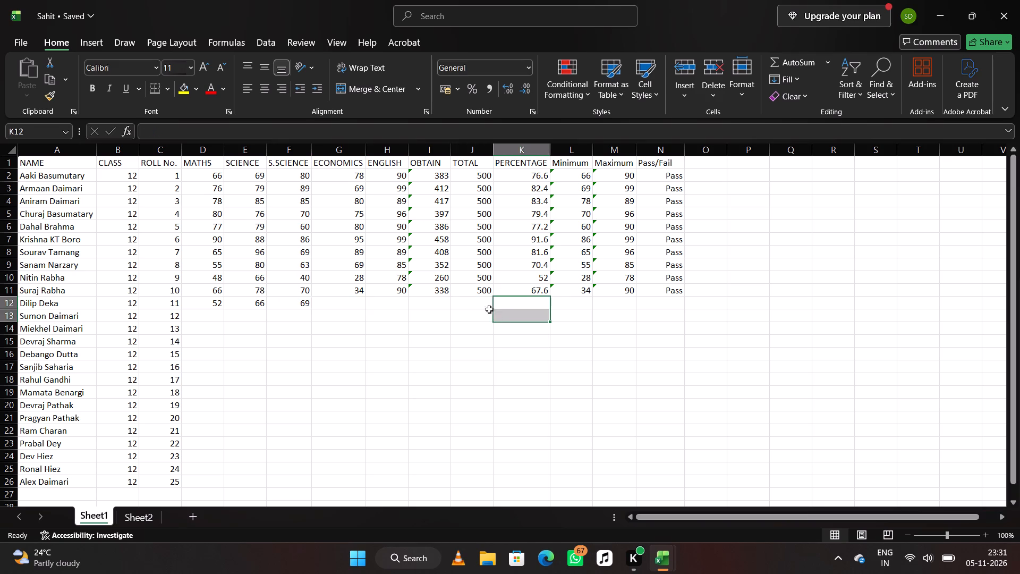
{"action": "left_click", "coordinate": [483, 291]}
{"action": "left_click_drag", "start_coordinate": [491, 293], "coordinate": [478, 382]}
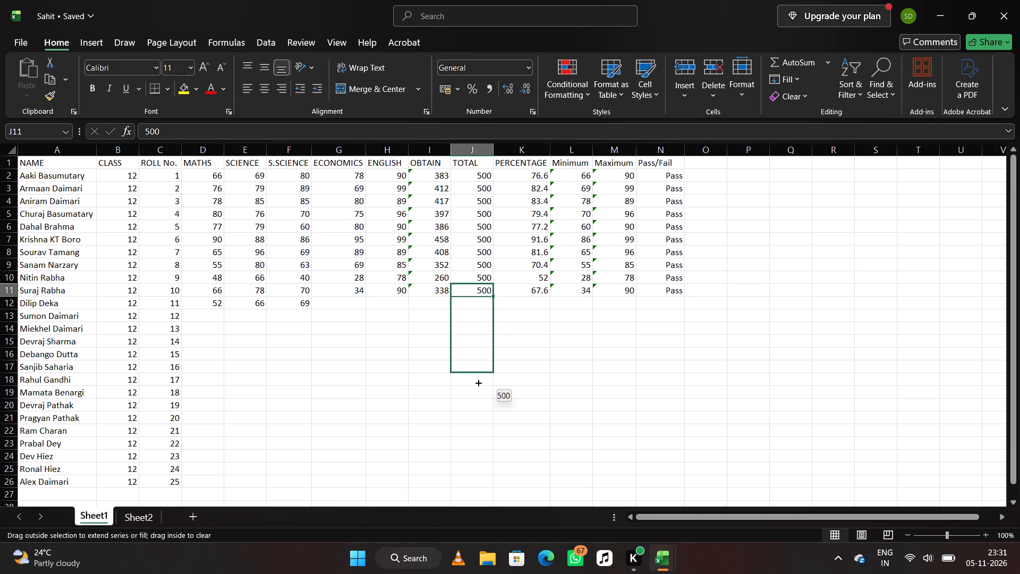
{"action": "left_click_drag", "start_coordinate": [478, 382], "coordinate": [476, 426]}
{"action": "left_click_drag", "start_coordinate": [476, 427], "coordinate": [475, 437]}
{"action": "left_click_drag", "start_coordinate": [475, 440], "coordinate": [474, 451]}
{"action": "left_click", "coordinate": [482, 427]}
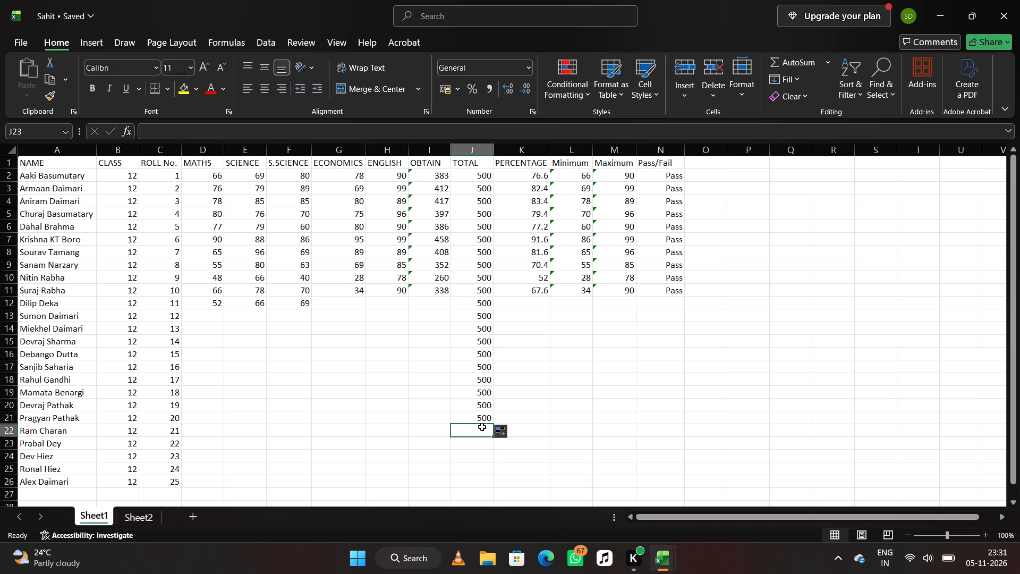
Extend the TOTAL value of 500 down the column through J26, the row for roll number 25.
{"action": "left_click", "coordinate": [491, 416]}
{"action": "left_click", "coordinate": [491, 420]}
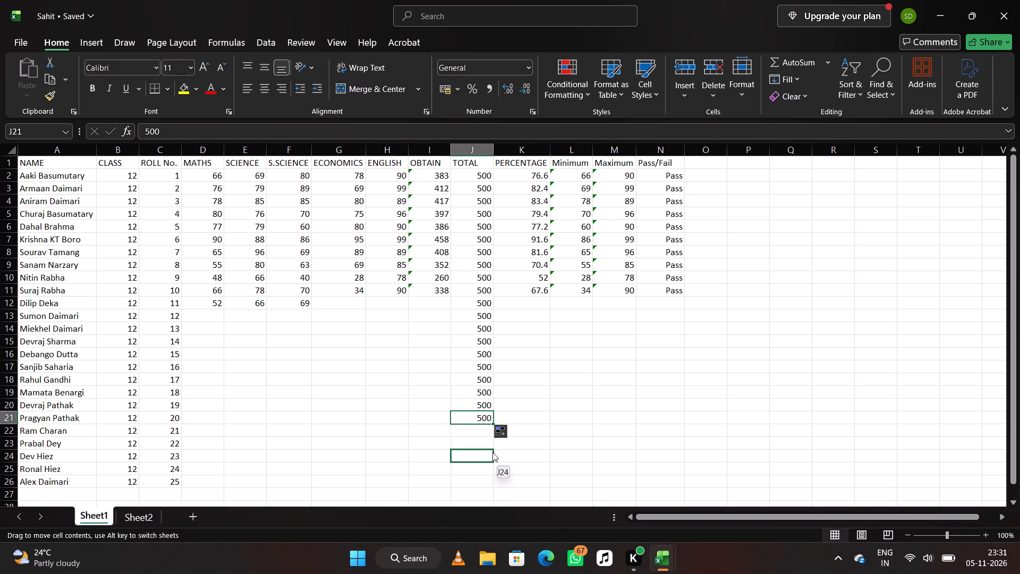
{"action": "left_click", "coordinate": [482, 418]}
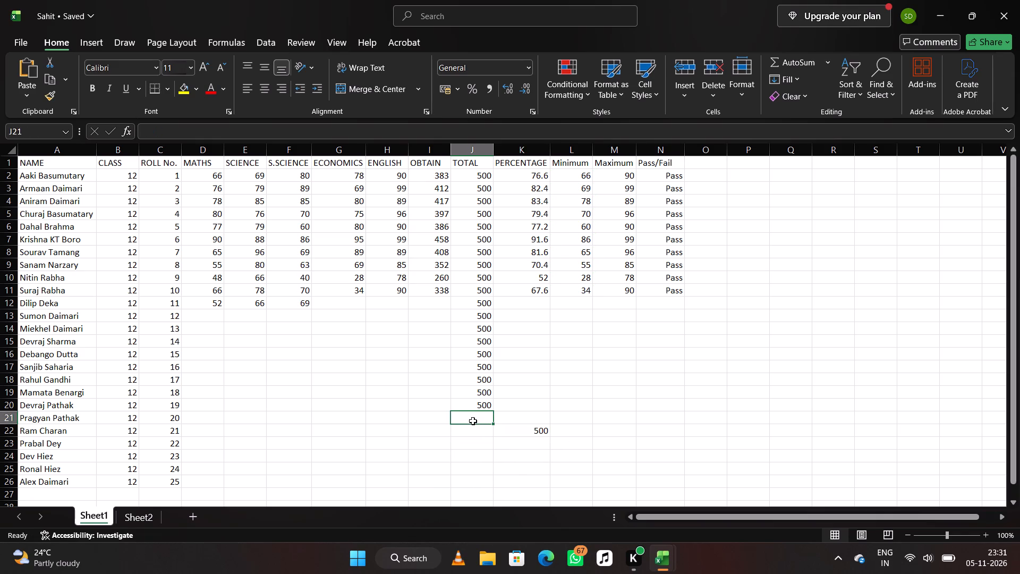
{"action": "left_click", "coordinate": [489, 394]}
{"action": "left_click", "coordinate": [489, 408]}
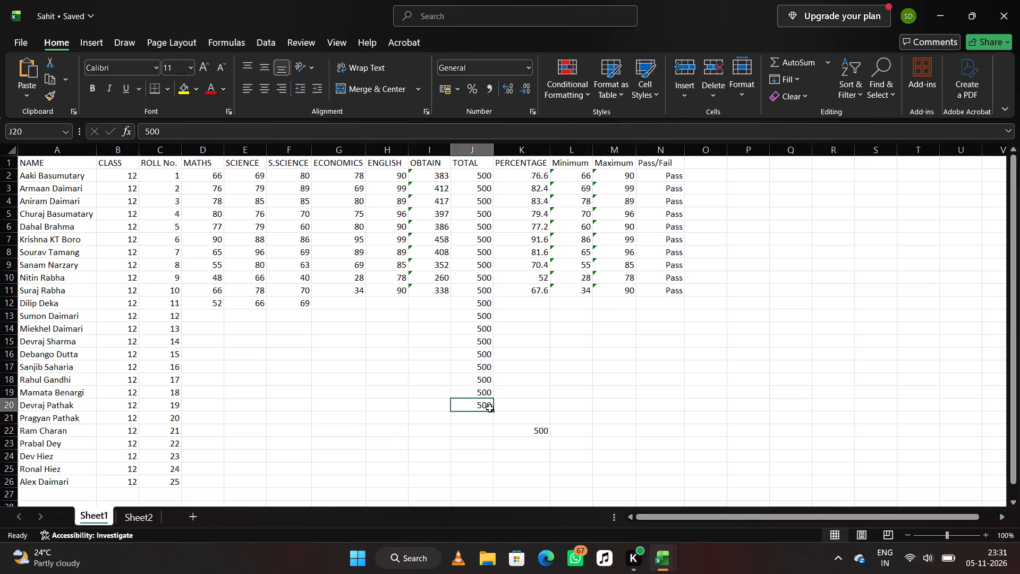
{"action": "left_click_drag", "start_coordinate": [490, 408], "coordinate": [488, 457]}
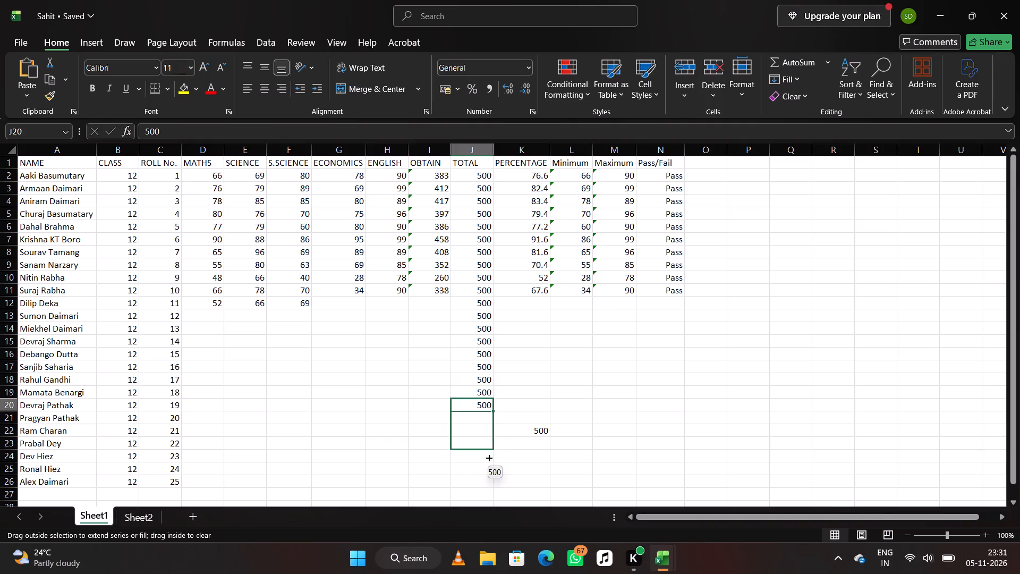
{"action": "left_click_drag", "start_coordinate": [488, 457], "coordinate": [484, 474]}
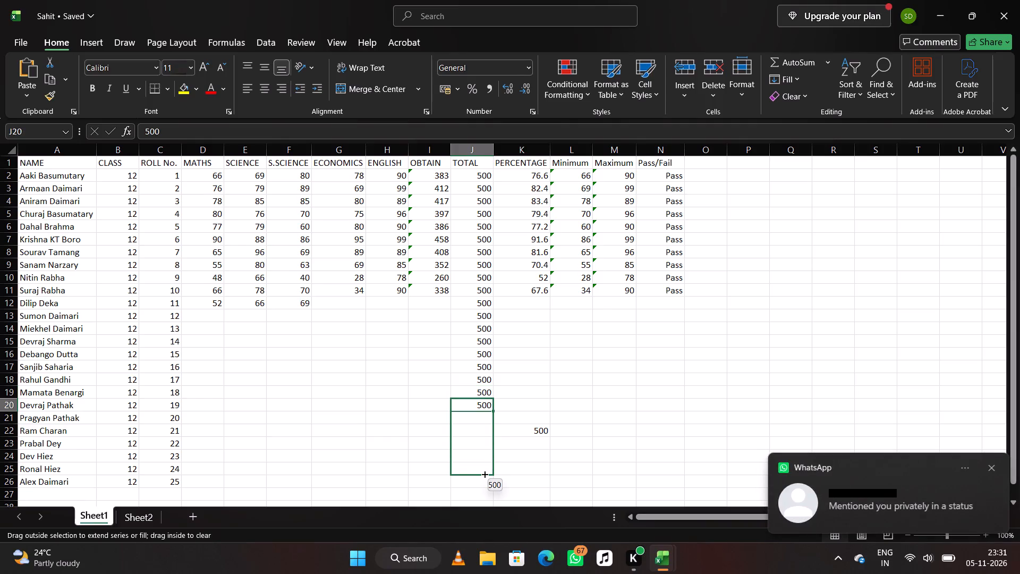
{"action": "left_click_drag", "start_coordinate": [484, 474], "coordinate": [483, 482]}
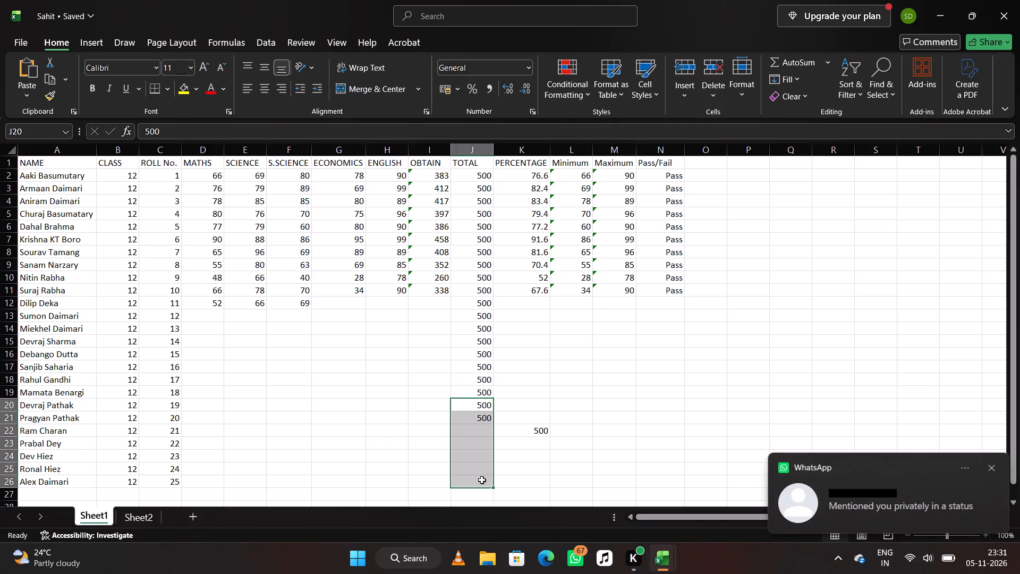
Fill the OBTAIN column's SUM formula from I11 down through I26.
{"action": "left_click", "coordinate": [431, 303]}
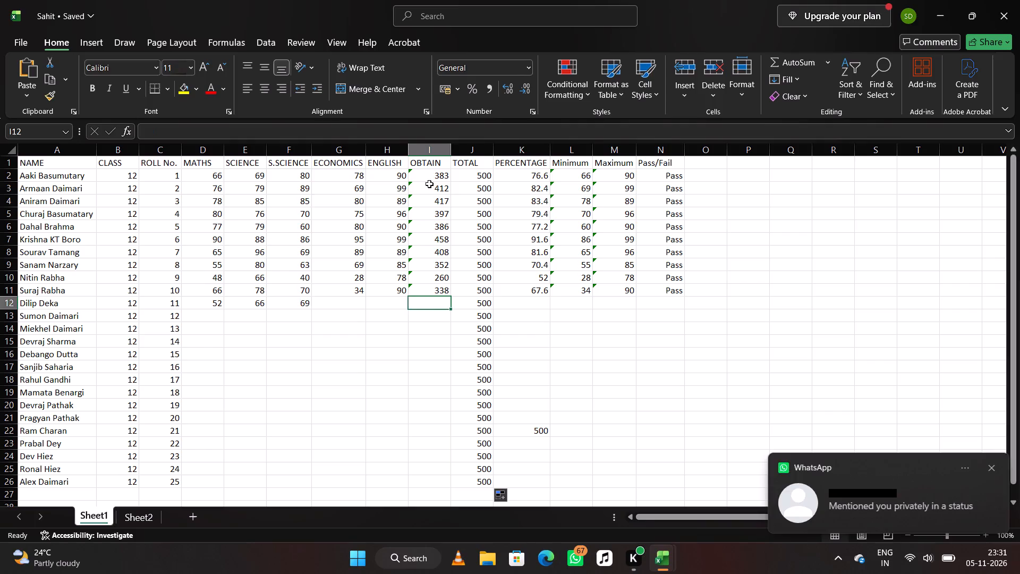
{"action": "left_click", "coordinate": [429, 183]}
{"action": "left_click", "coordinate": [428, 176]}
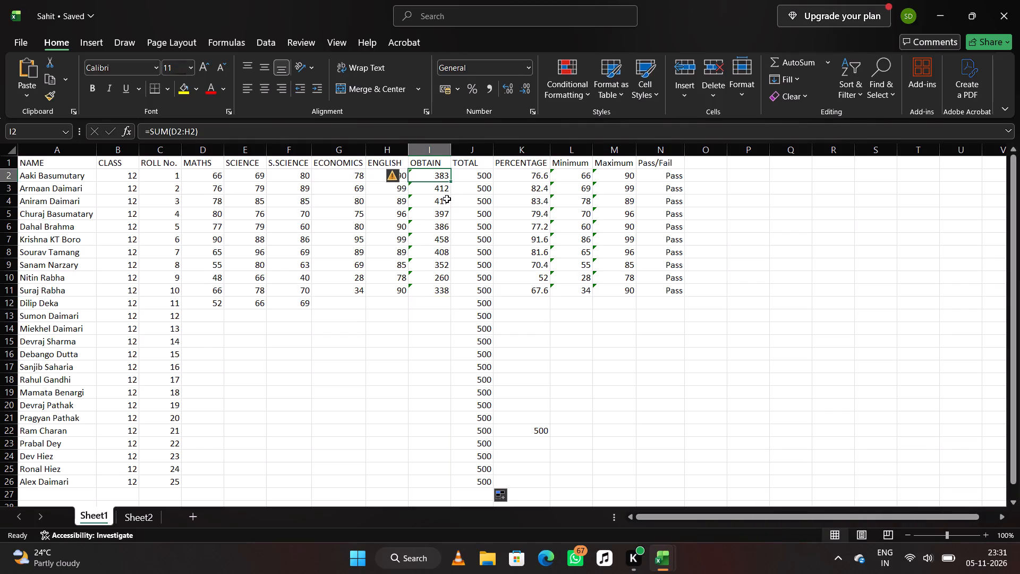
{"action": "left_click", "coordinate": [432, 294]}
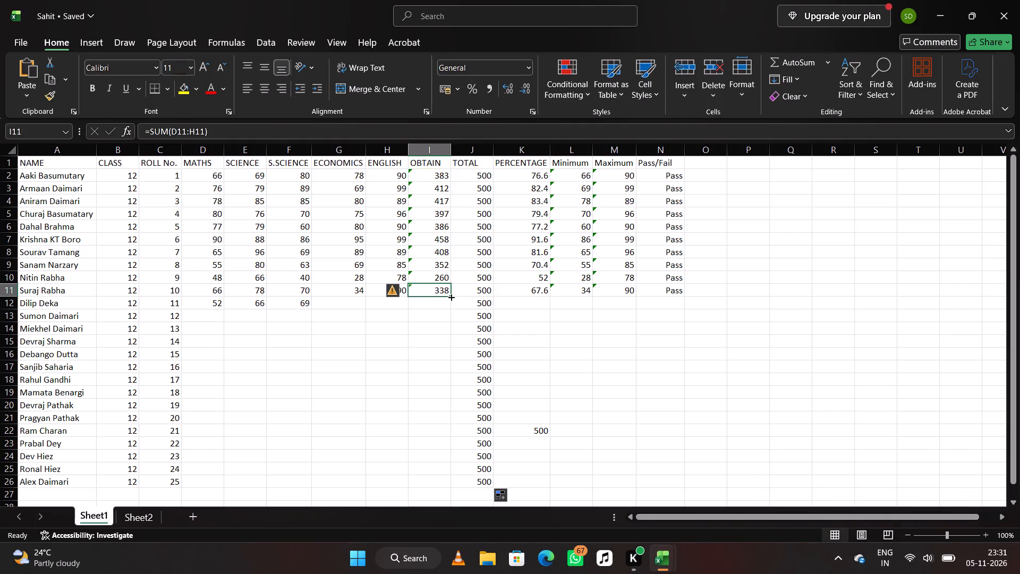
{"action": "left_click_drag", "start_coordinate": [450, 297], "coordinate": [452, 485]}
{"action": "left_click", "coordinate": [381, 300]}
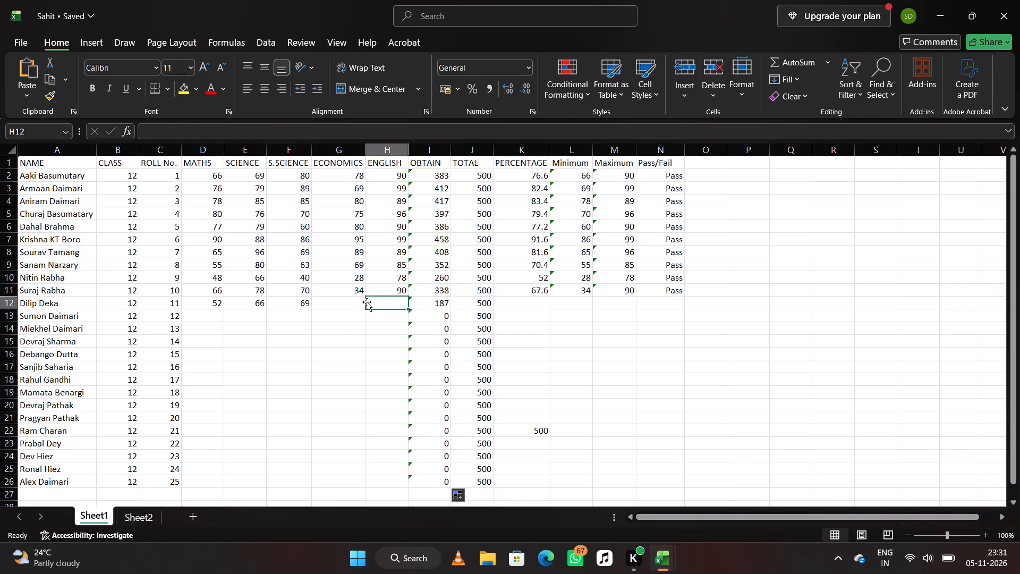
Fill the PERCENTAGE formula from K11 down through K25.
{"action": "left_click", "coordinate": [532, 289]}
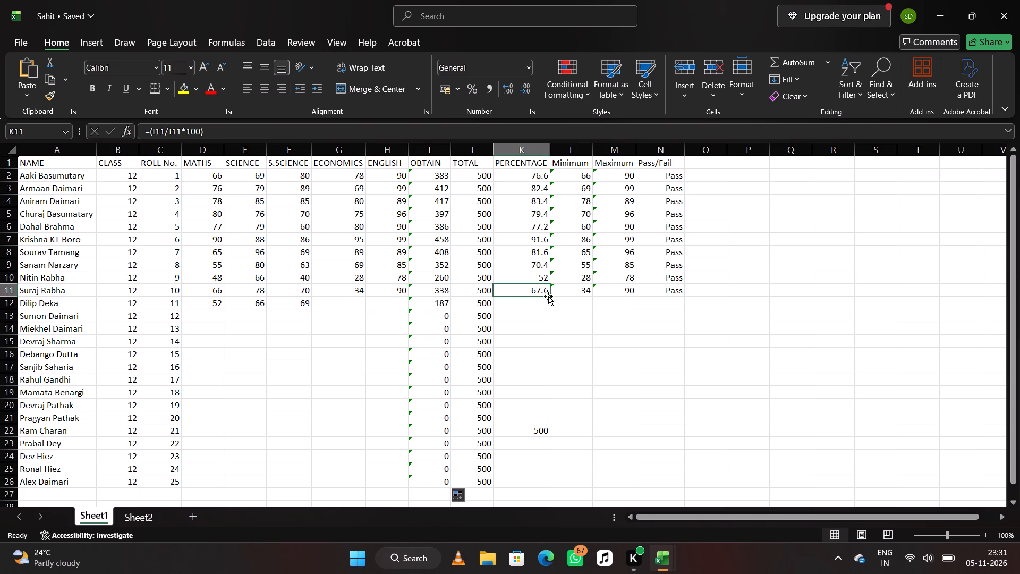
{"action": "left_click_drag", "start_coordinate": [549, 297], "coordinate": [549, 454]}
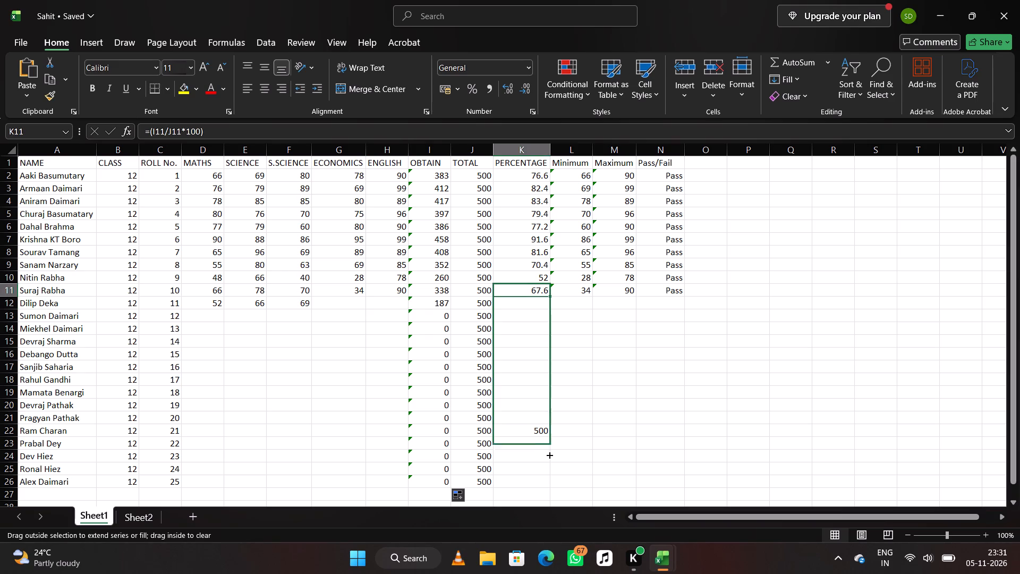
{"action": "left_click_drag", "start_coordinate": [549, 454], "coordinate": [550, 479]}
{"action": "double_click", "coordinate": [550, 479]}
{"action": "left_click", "coordinate": [529, 468]}
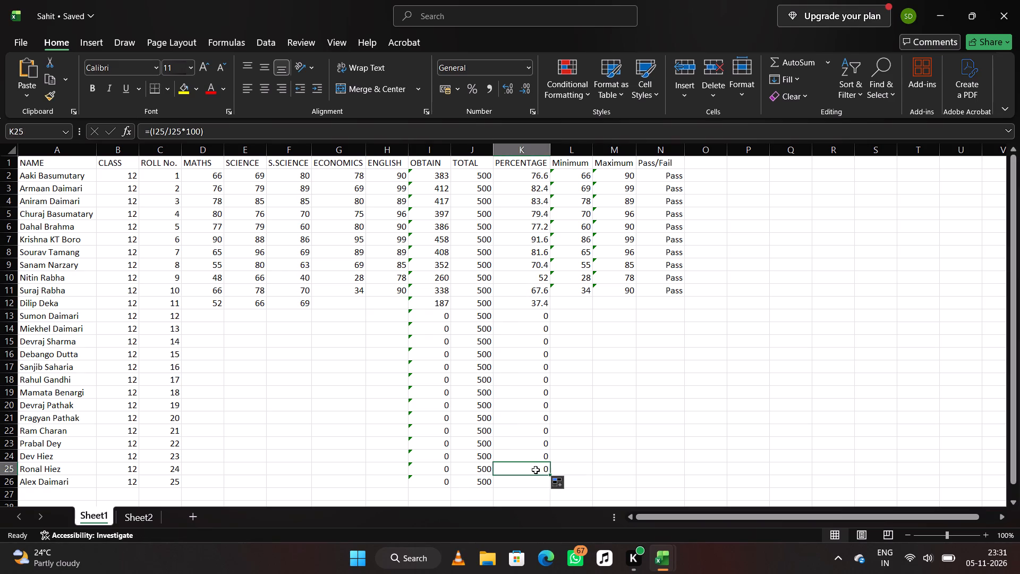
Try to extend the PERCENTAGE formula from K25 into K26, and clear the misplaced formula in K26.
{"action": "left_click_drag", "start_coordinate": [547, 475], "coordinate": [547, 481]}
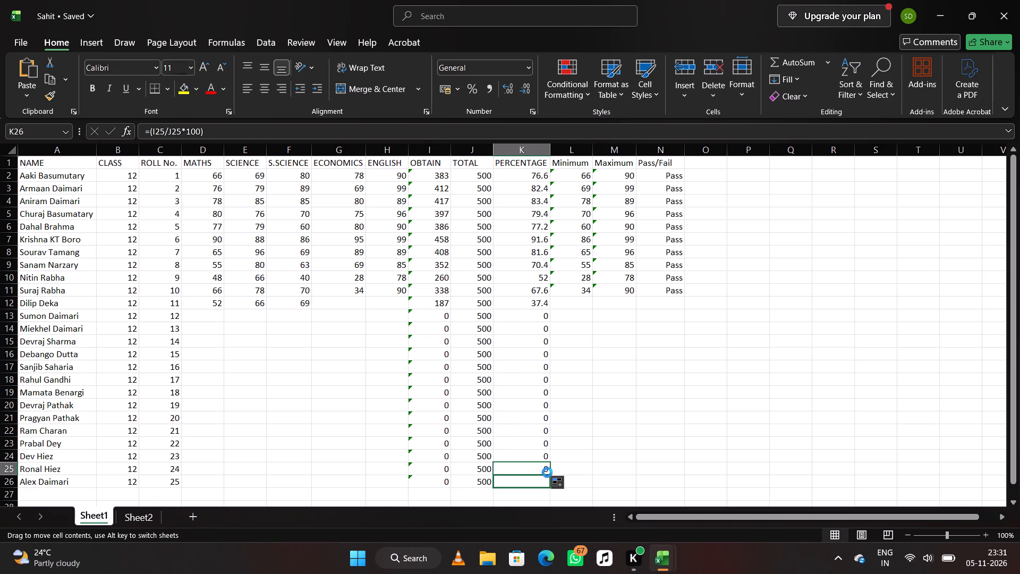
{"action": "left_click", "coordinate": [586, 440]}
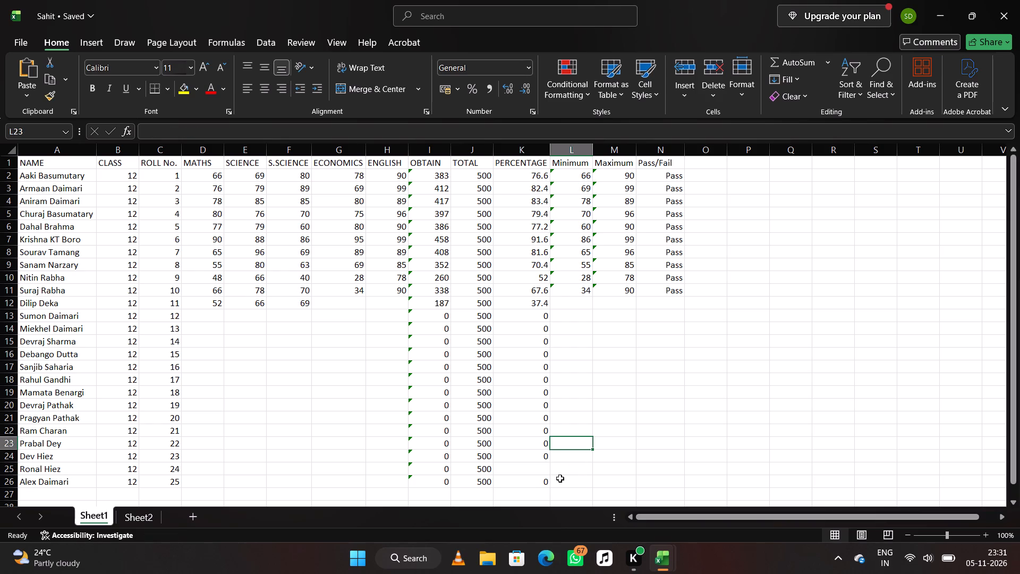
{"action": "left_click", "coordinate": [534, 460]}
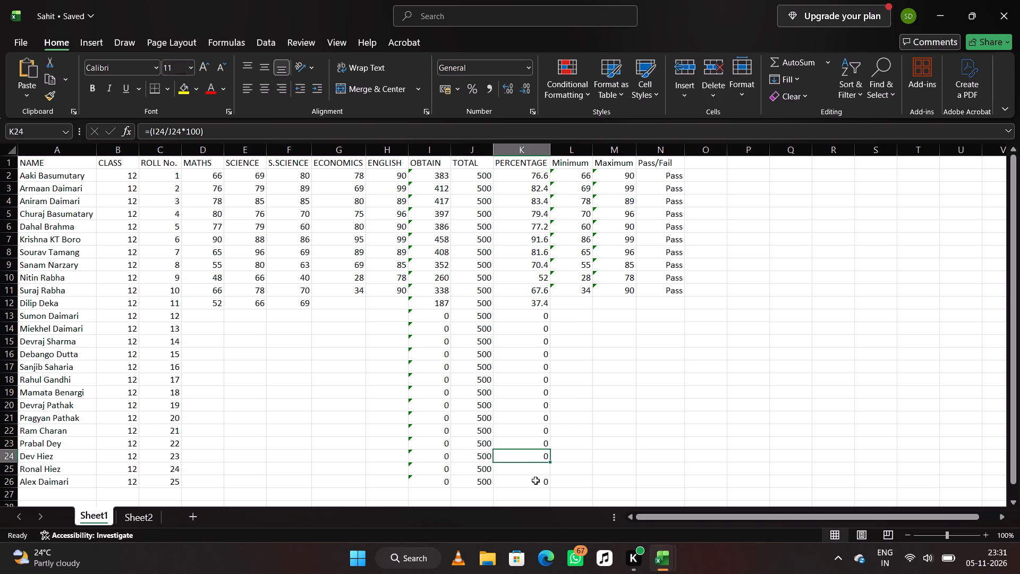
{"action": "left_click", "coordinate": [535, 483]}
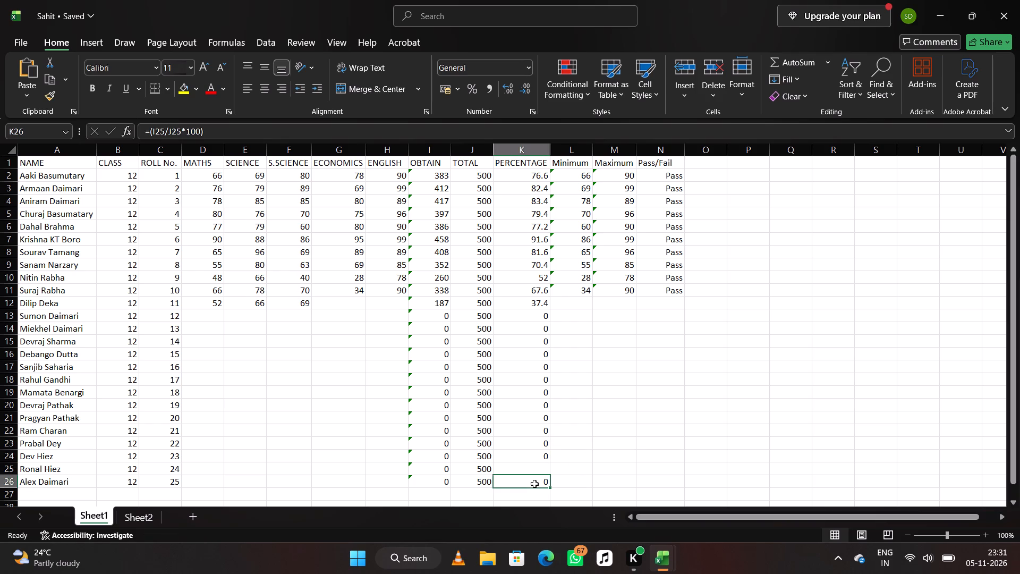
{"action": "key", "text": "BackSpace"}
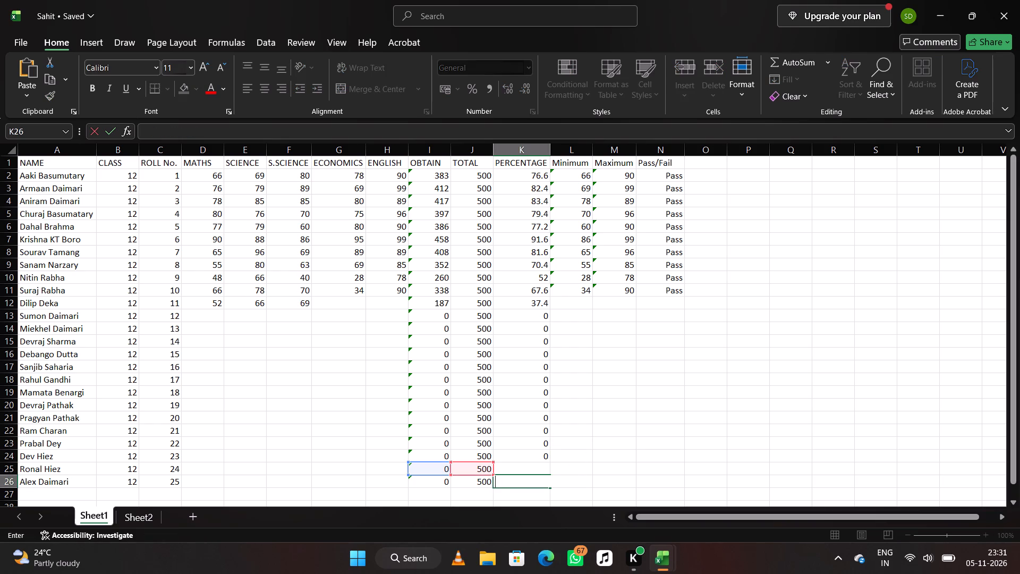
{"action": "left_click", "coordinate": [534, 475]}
Fill the PERCENTAGE formula from K24 down through K26.
{"action": "left_click", "coordinate": [537, 468]}
{"action": "left_click", "coordinate": [545, 457]}
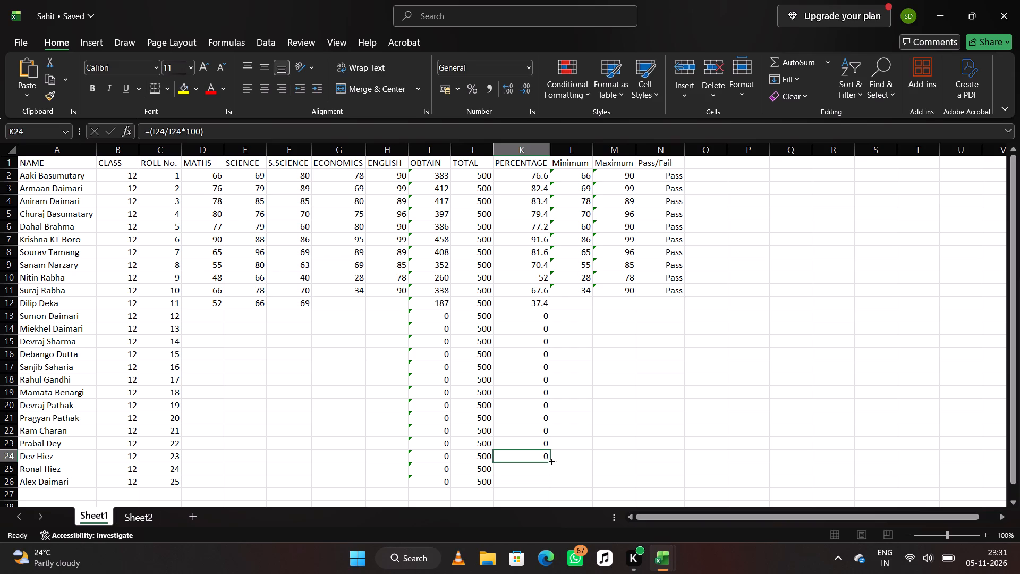
{"action": "left_click_drag", "start_coordinate": [550, 462], "coordinate": [549, 488]}
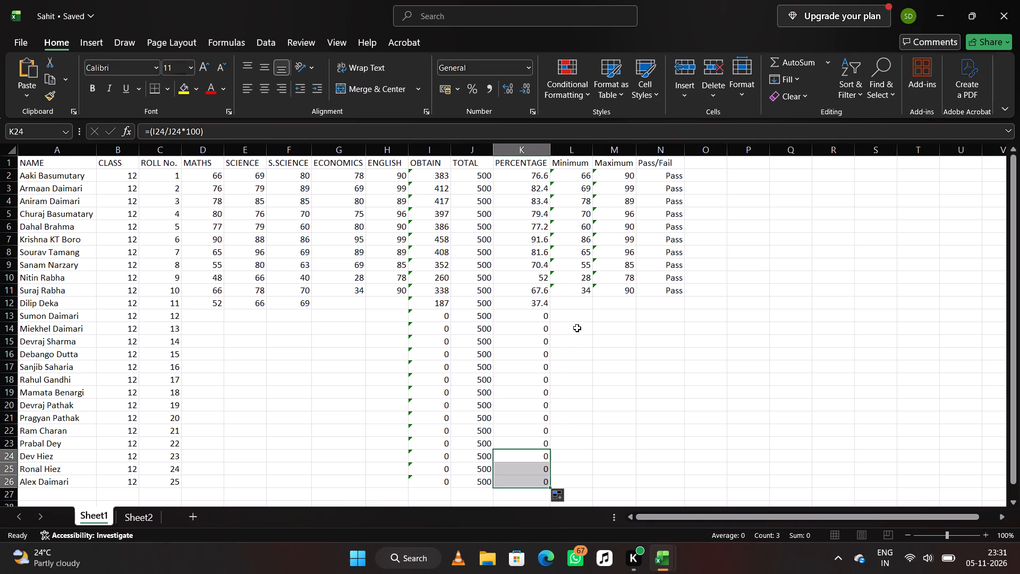
Fill the Minimum column's MIN formula from L11 down through L26.
{"action": "left_click", "coordinate": [586, 286]}
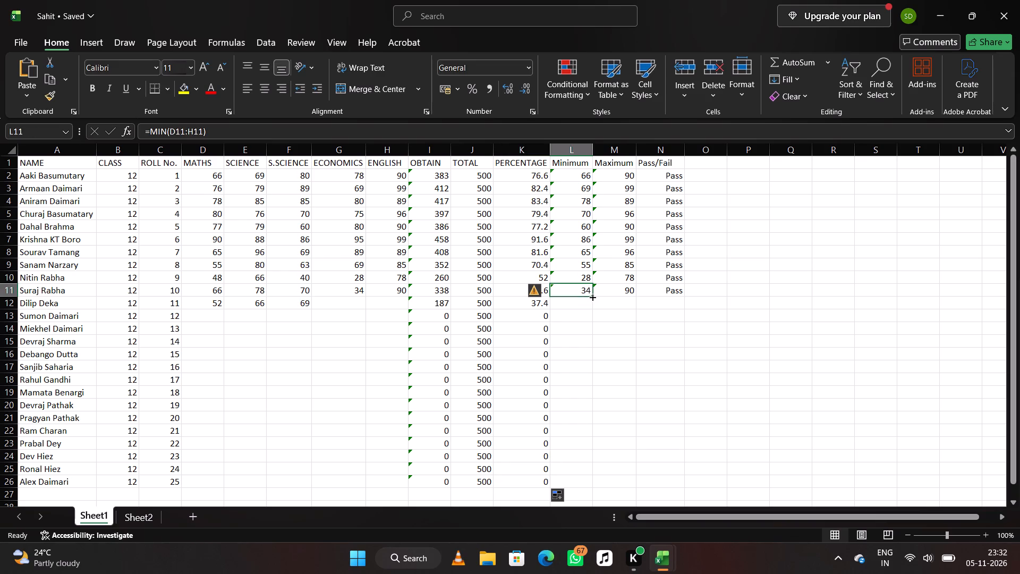
{"action": "left_click_drag", "start_coordinate": [591, 297], "coordinate": [591, 476]}
{"action": "left_click", "coordinate": [591, 478]}
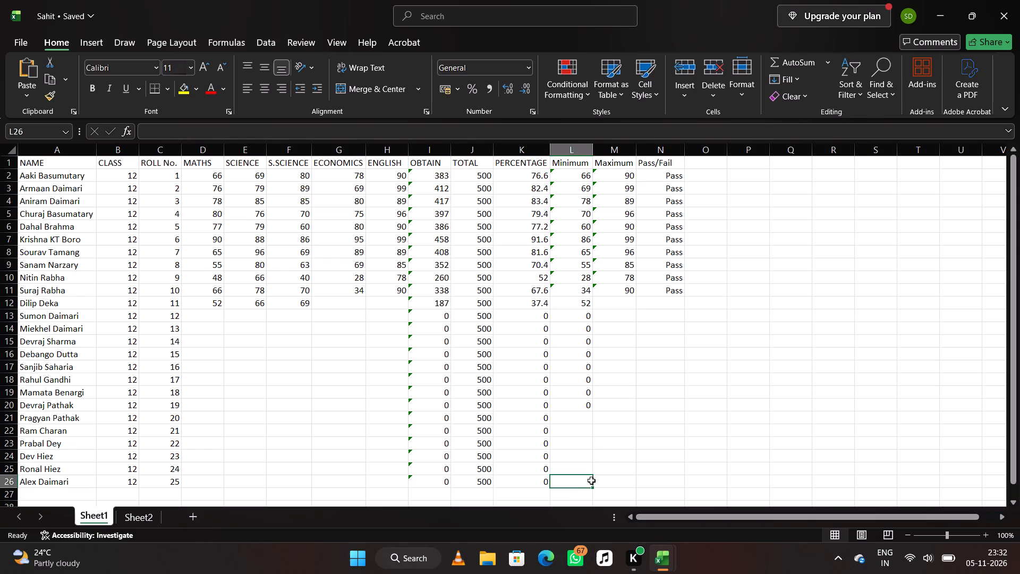
{"action": "left_click", "coordinate": [580, 468]}
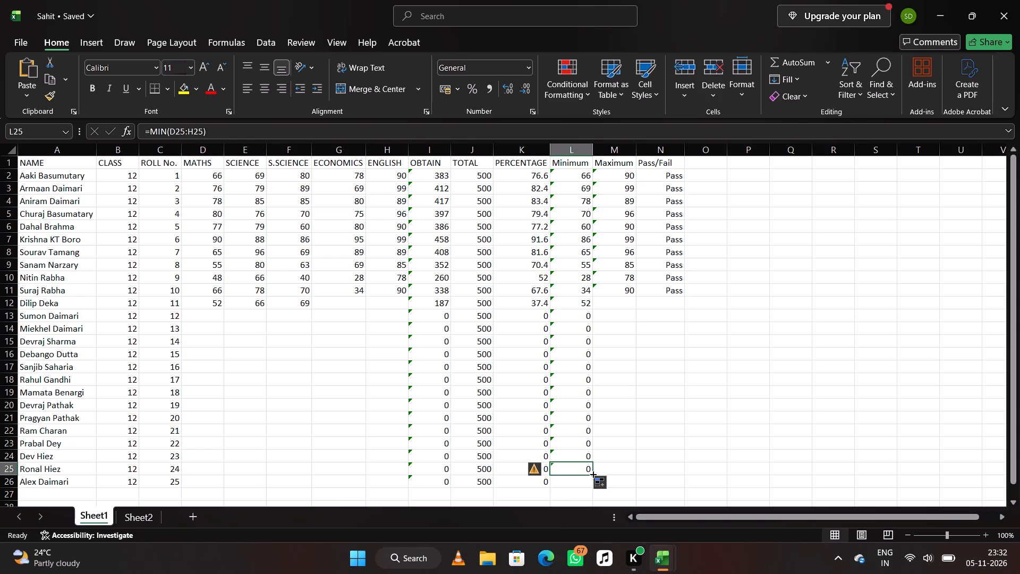
{"action": "left_click_drag", "start_coordinate": [592, 474], "coordinate": [593, 482]}
{"action": "left_click", "coordinate": [593, 482]}
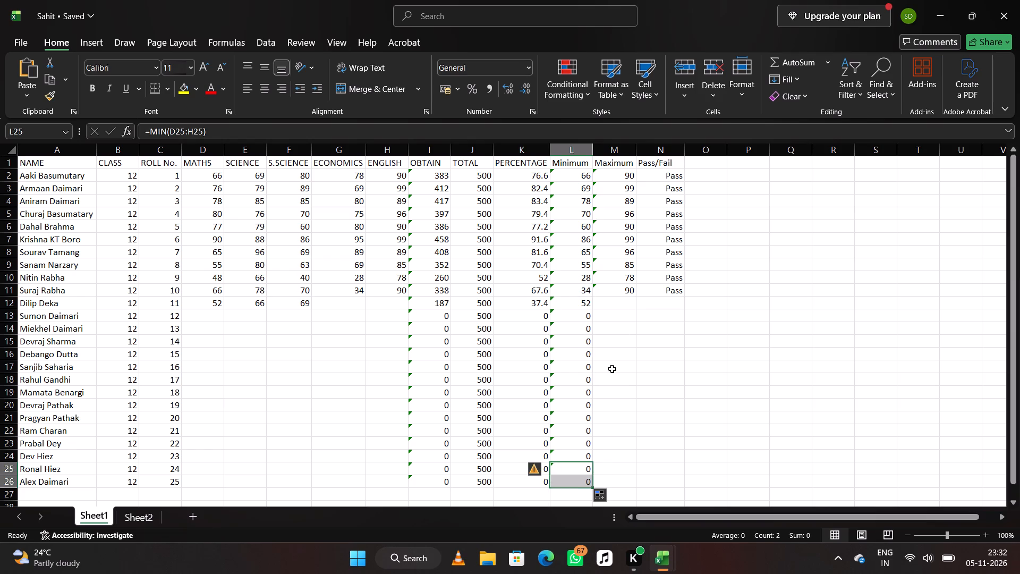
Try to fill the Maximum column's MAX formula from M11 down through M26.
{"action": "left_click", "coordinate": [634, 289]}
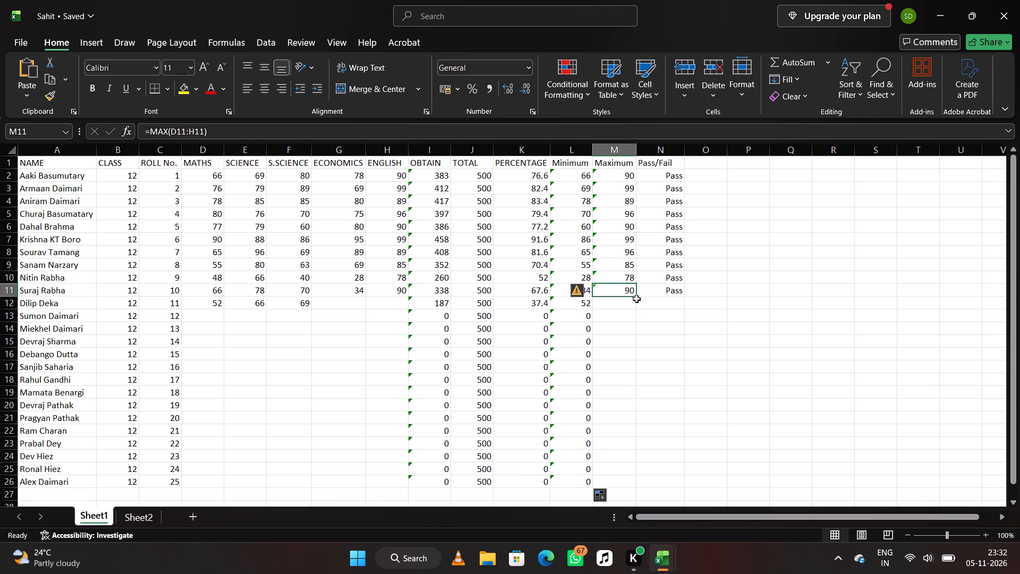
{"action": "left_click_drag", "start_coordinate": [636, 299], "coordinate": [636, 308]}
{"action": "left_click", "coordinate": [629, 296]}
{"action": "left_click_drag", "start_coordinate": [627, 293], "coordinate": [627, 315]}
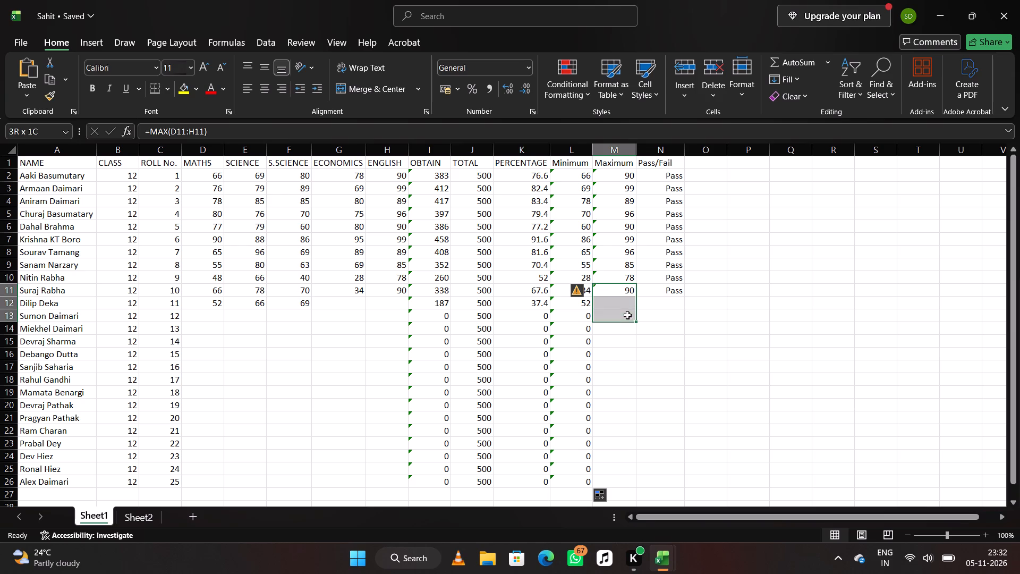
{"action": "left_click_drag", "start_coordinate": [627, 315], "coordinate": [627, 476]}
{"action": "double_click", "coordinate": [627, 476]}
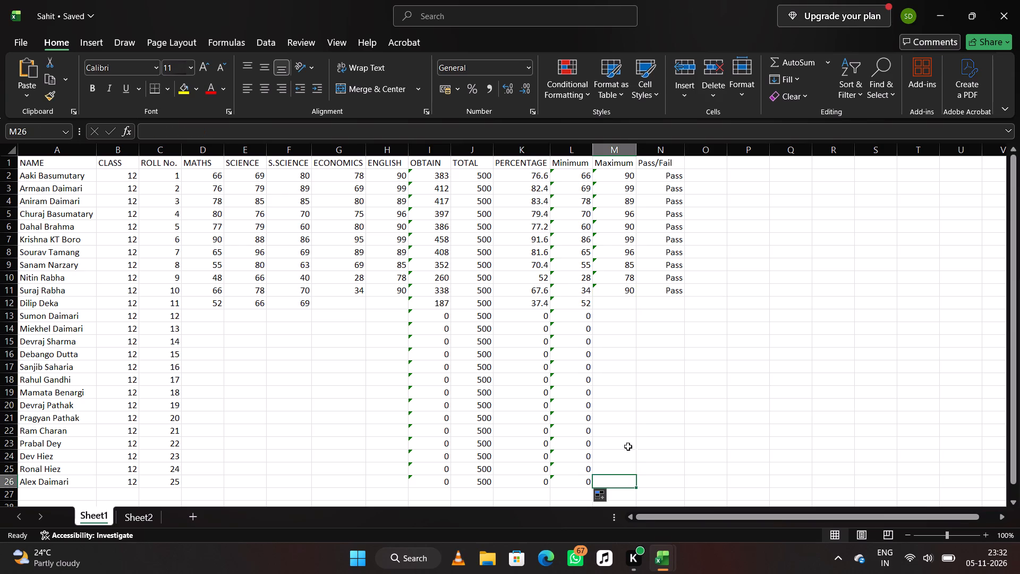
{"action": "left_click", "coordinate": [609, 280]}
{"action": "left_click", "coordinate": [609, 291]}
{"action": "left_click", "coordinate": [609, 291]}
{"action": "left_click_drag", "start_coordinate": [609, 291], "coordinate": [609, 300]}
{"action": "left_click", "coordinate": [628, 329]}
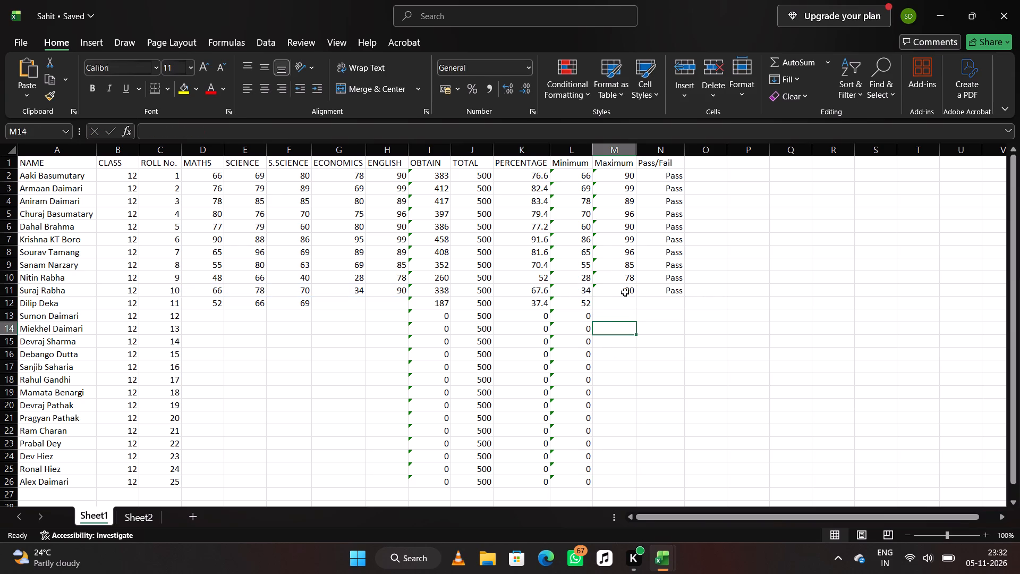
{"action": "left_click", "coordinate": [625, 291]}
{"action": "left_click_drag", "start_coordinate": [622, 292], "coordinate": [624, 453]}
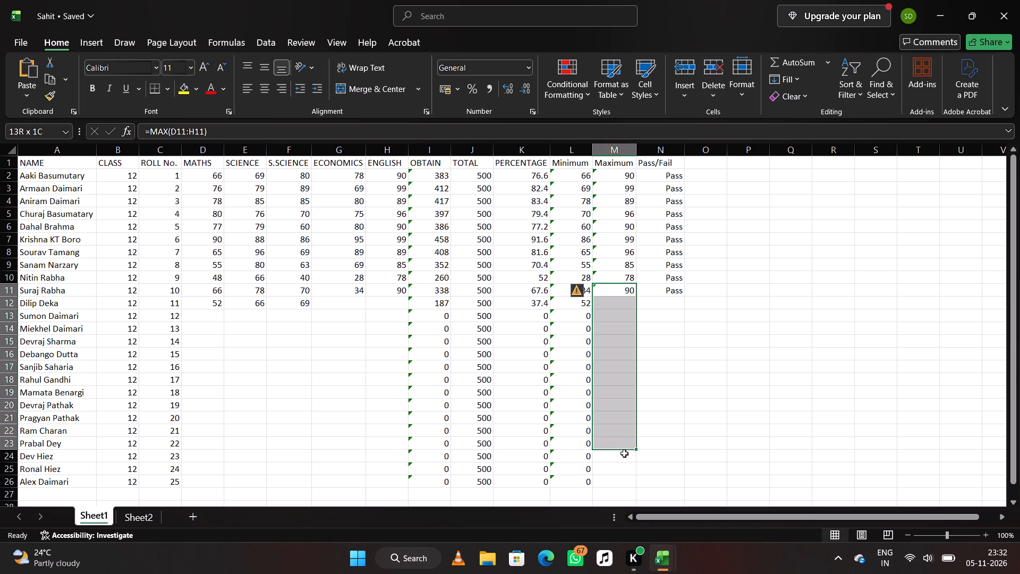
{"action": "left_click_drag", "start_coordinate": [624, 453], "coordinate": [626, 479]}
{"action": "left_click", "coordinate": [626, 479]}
Fill the Maximum column's MAX formula from M11 down through M26.
{"action": "left_click", "coordinate": [613, 289]}
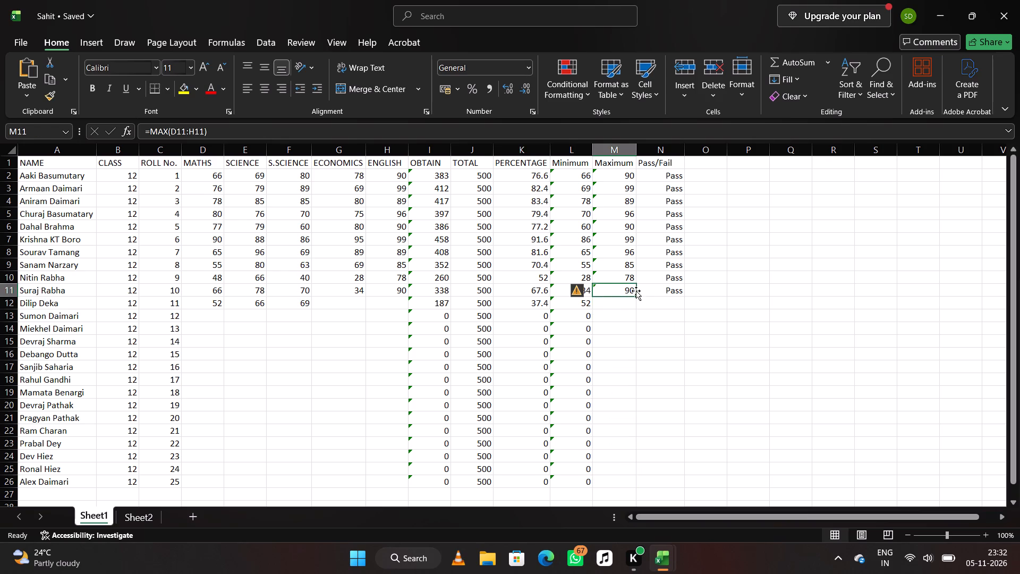
{"action": "left_click_drag", "start_coordinate": [634, 294], "coordinate": [638, 381]}
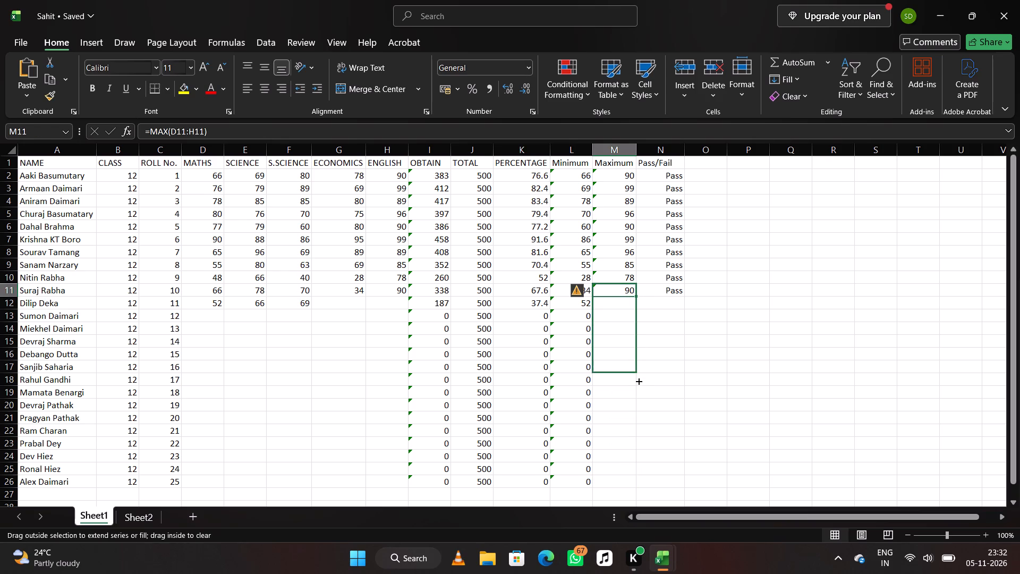
{"action": "left_click_drag", "start_coordinate": [638, 381], "coordinate": [631, 485]}
{"action": "left_click", "coordinate": [631, 486]}
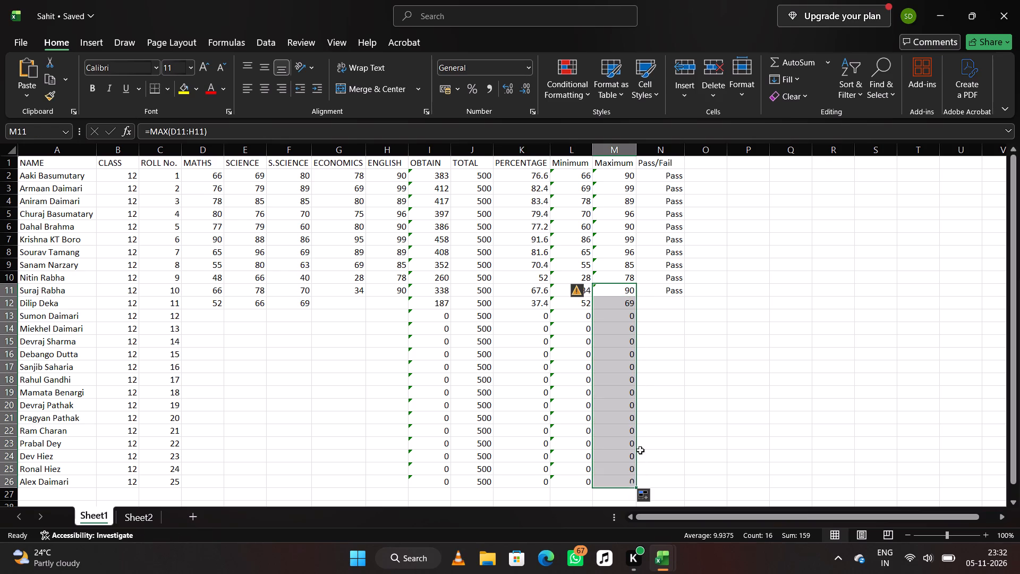
Fill the Pass/Fail column's IF formula from N11 down through N26.
{"action": "left_click", "coordinate": [673, 297]}
{"action": "left_click", "coordinate": [674, 292]}
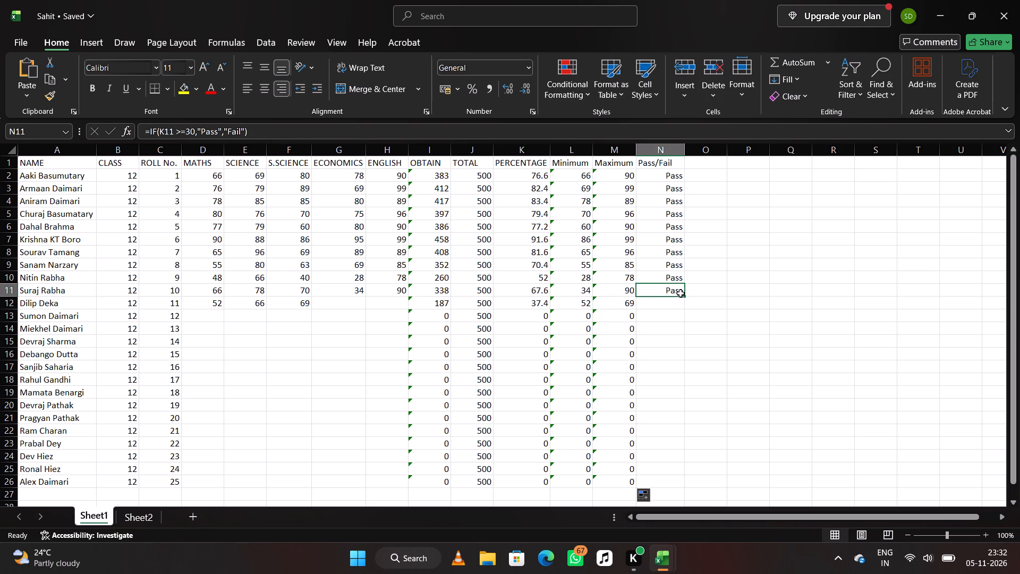
{"action": "left_click_drag", "start_coordinate": [684, 295], "coordinate": [679, 480]}
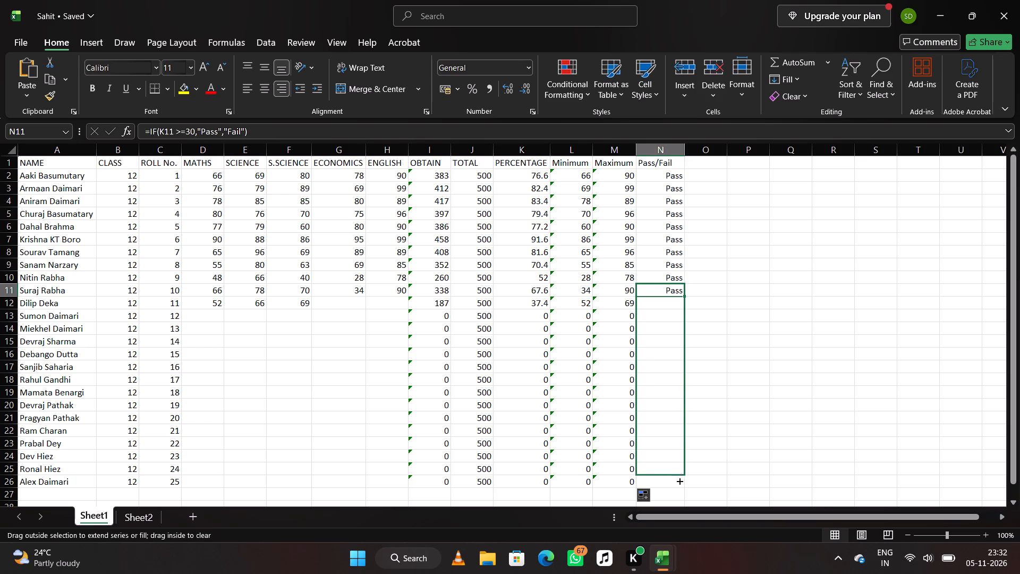
{"action": "left_click_drag", "start_coordinate": [679, 480], "coordinate": [679, 488]}
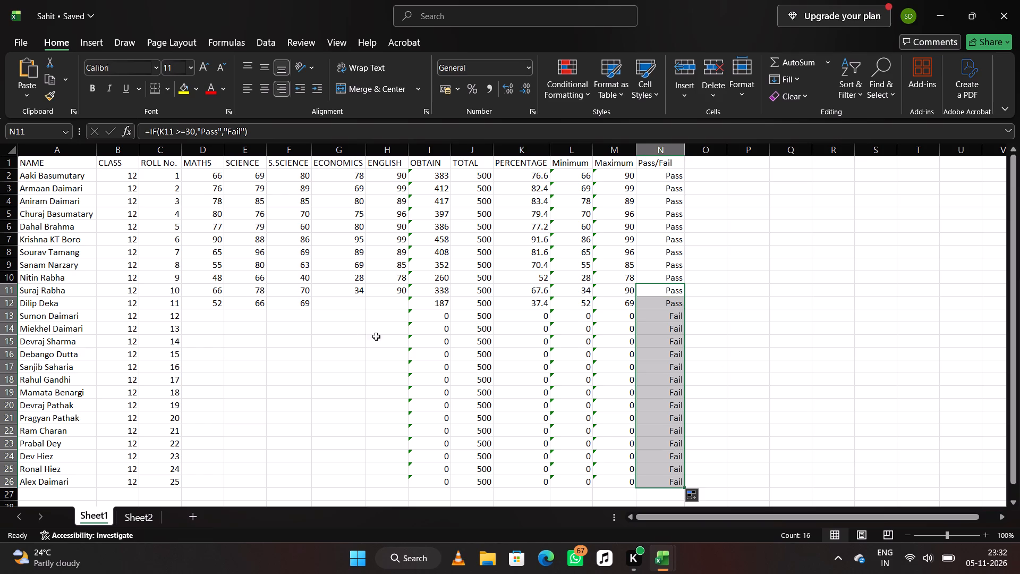
Complete the marks for roll no. 11 in row 12 with Economics 72 and English 88.
{"action": "left_click", "coordinate": [322, 302]}
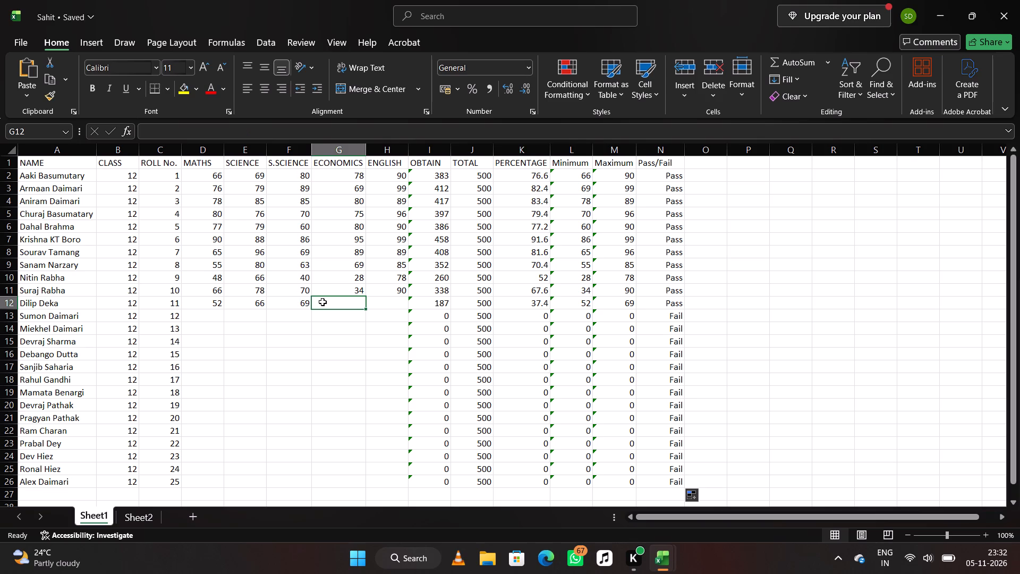
{"action": "type", "text": "72"}
{"action": "key", "text": "Right"}
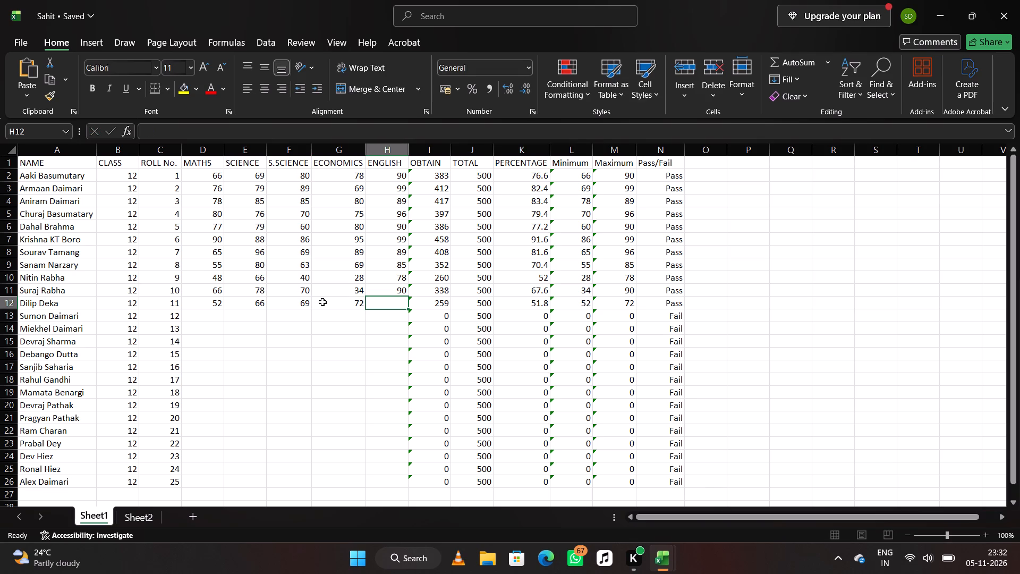
{"action": "type", "text": "88"}
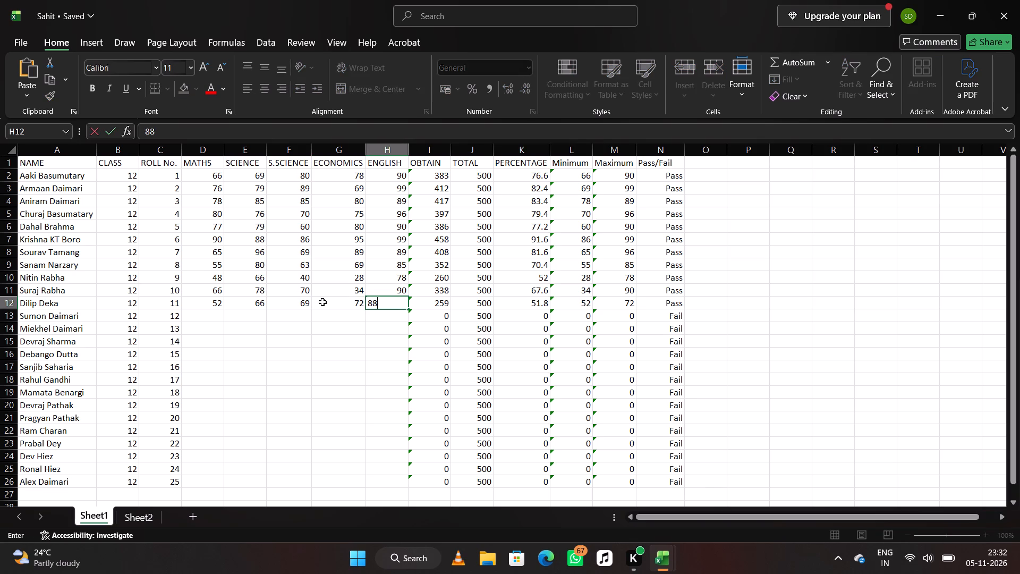
Enter the marks for roll no. 12 in row 13: Maths 55, Science 80, S.Science 77, Economics 90, English 60.
{"action": "left_click", "coordinate": [202, 316]}
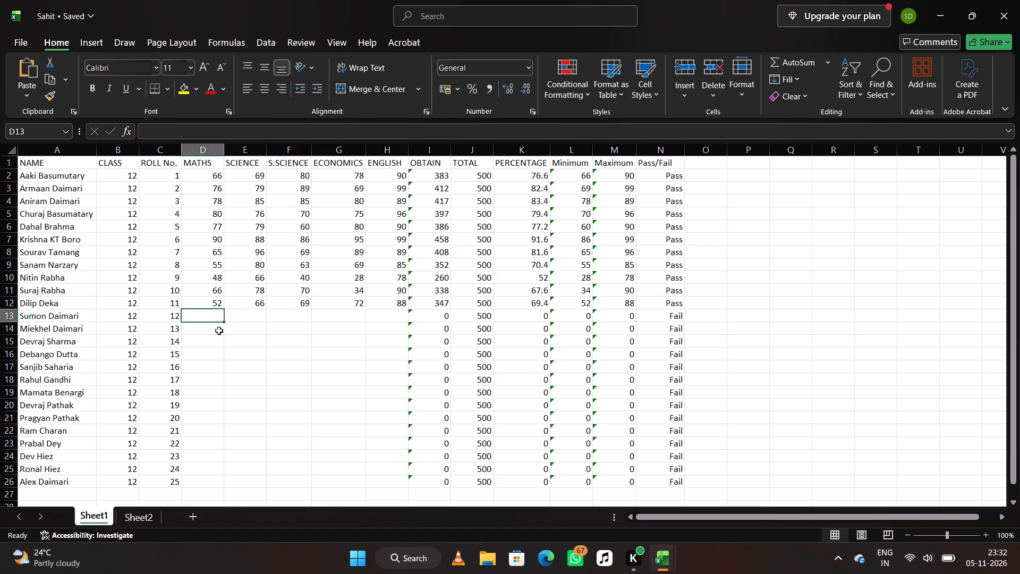
{"action": "type", "text": "55"}
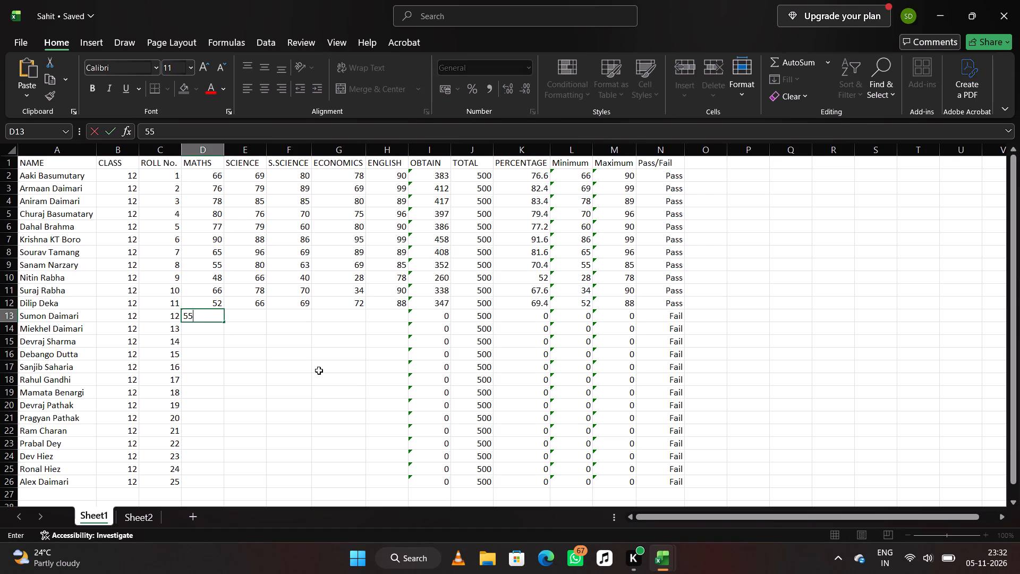
{"action": "key", "text": "Right"}
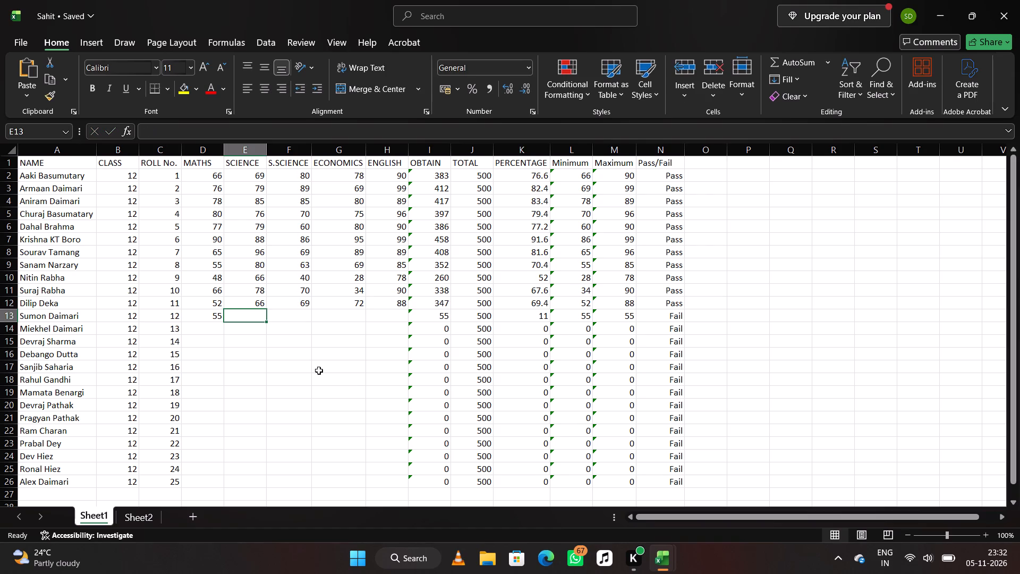
{"action": "key", "text": "8"}
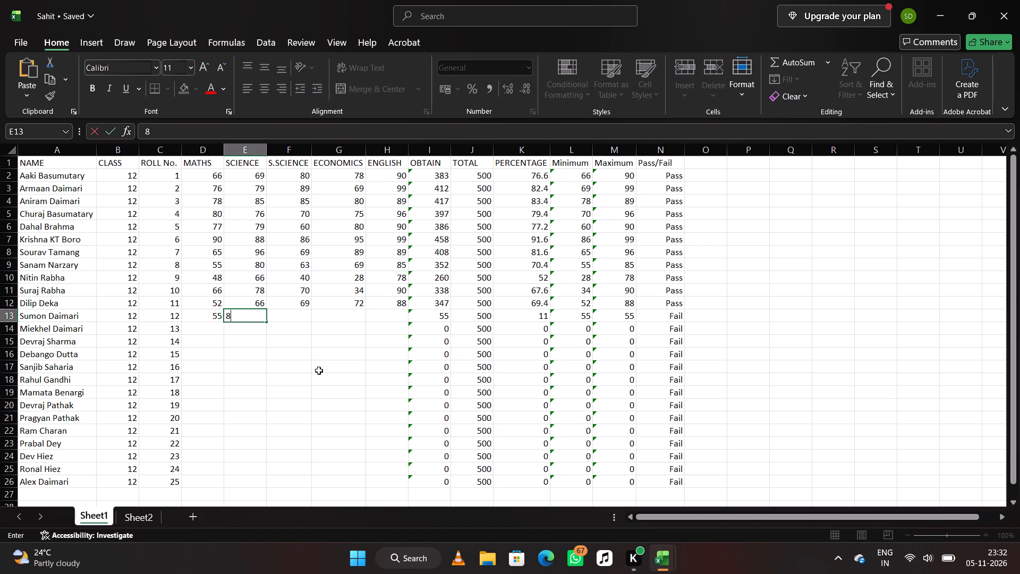
{"action": "key", "text": "0"}
{"action": "key", "text": "Right"}
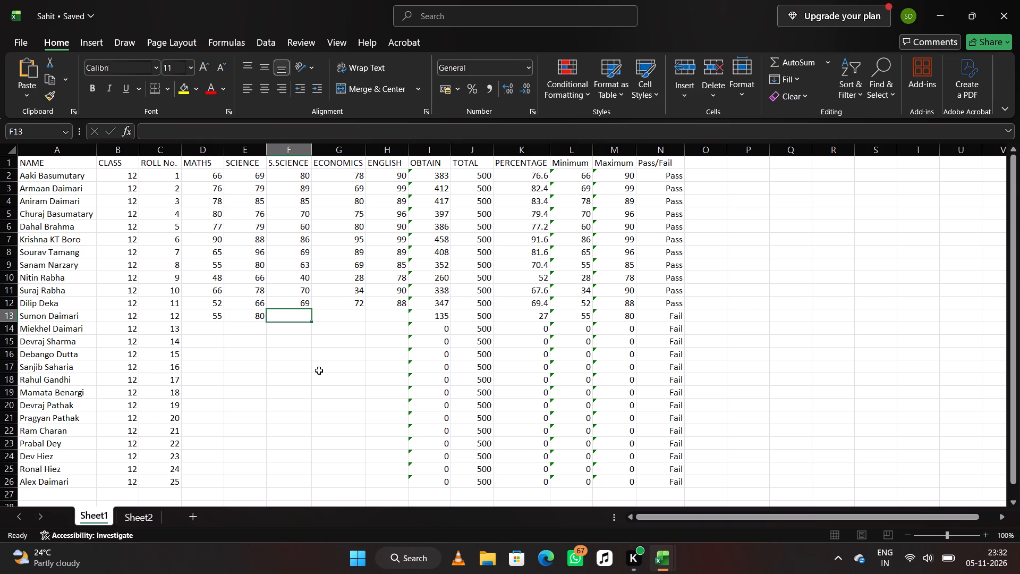
{"action": "type", "text": "77"}
{"action": "key", "text": "Right"}
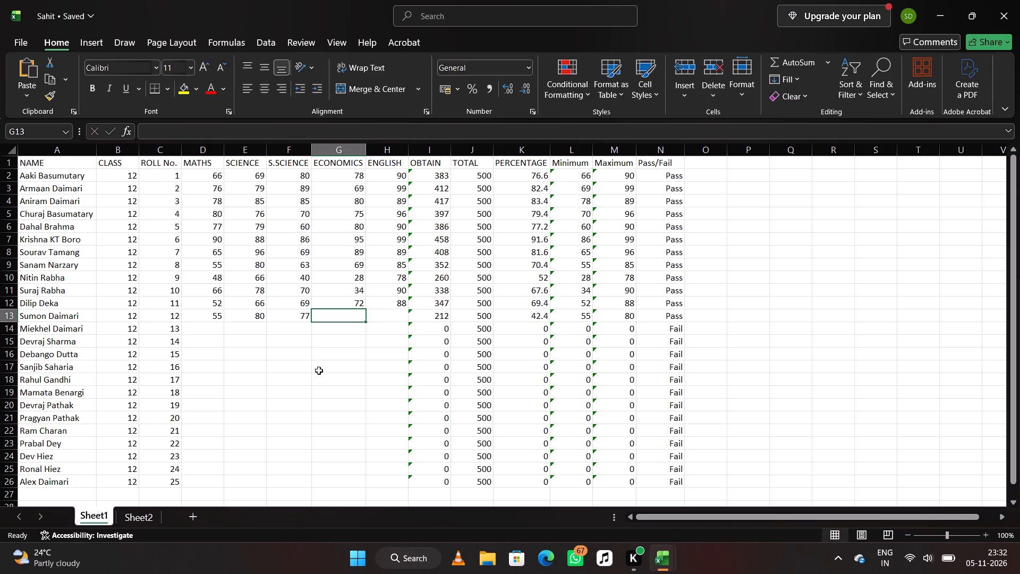
{"action": "type", "text": "90"}
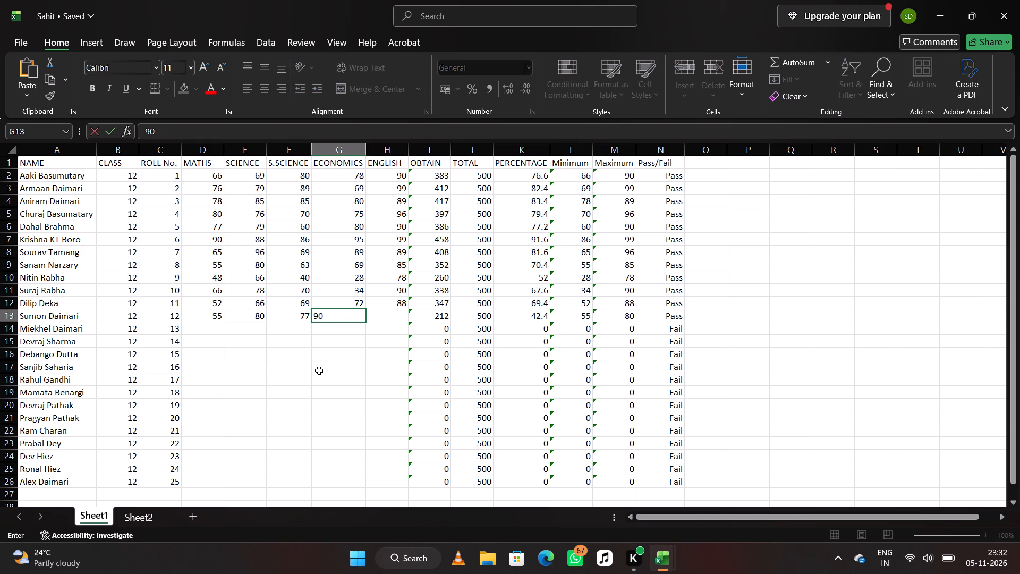
{"action": "key", "text": "Right"}
{"action": "type", "text": "20"}
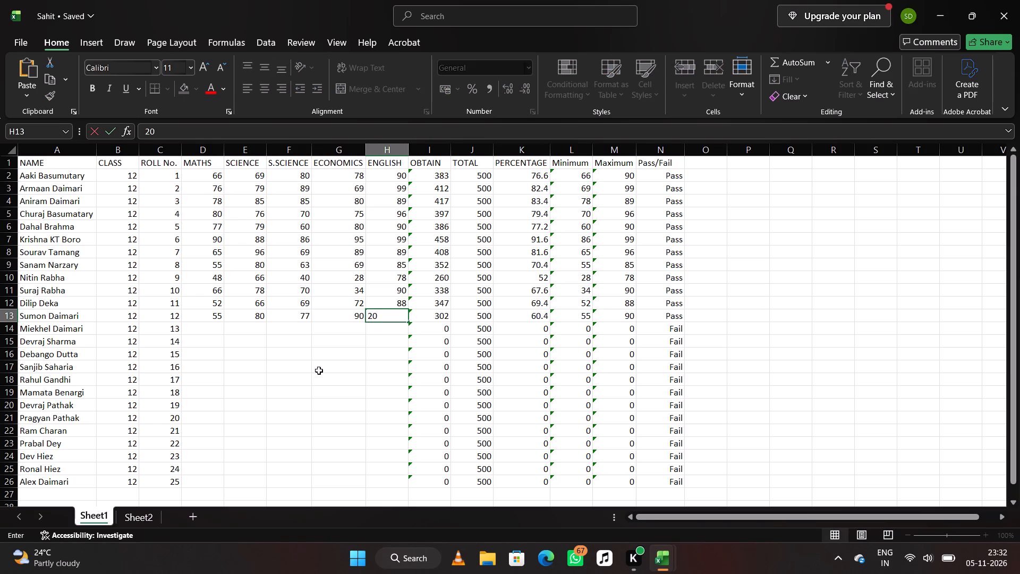
{"action": "key", "text": "BackSpace"}
{"action": "key", "text": "BackSpace"}
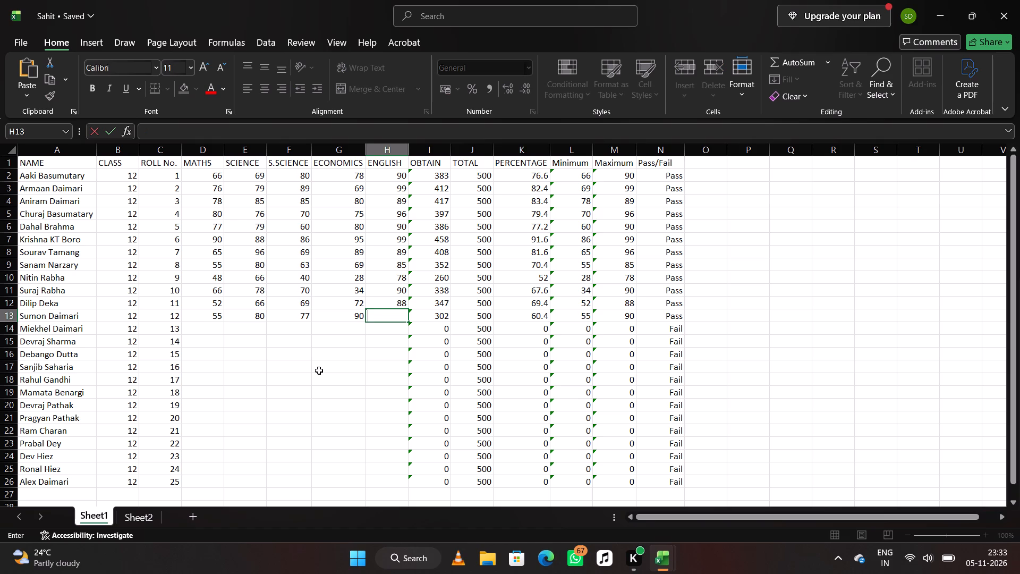
{"action": "type", "text": "60"}
{"action": "key", "text": "Down"}
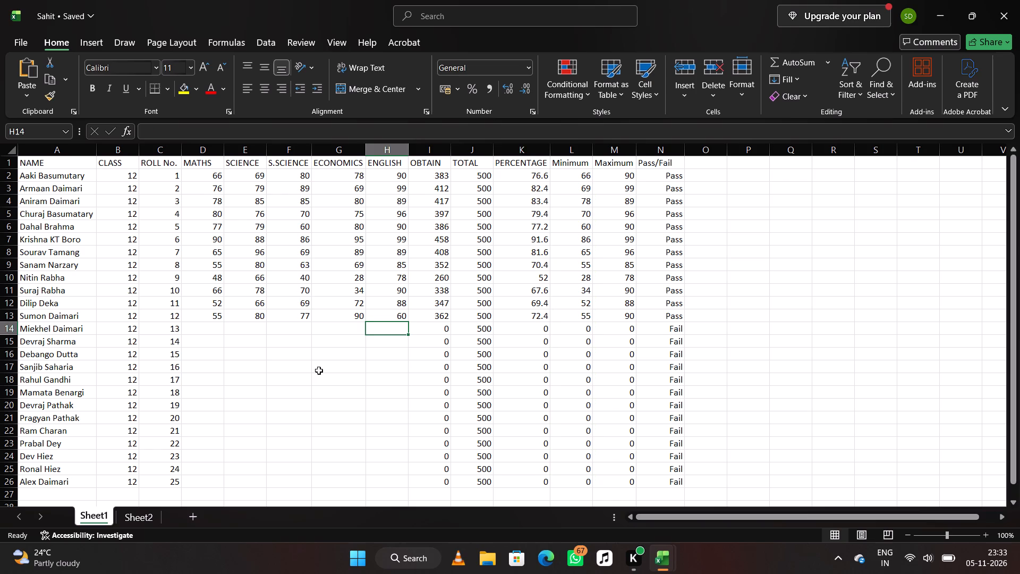
Enter the marks for roll no. 13 in row 14: English 33, Economics 35, S.Science 55, Science 58.4, Maths 55.5.
{"action": "type", "text": "33"}
{"action": "key", "text": "Left"}
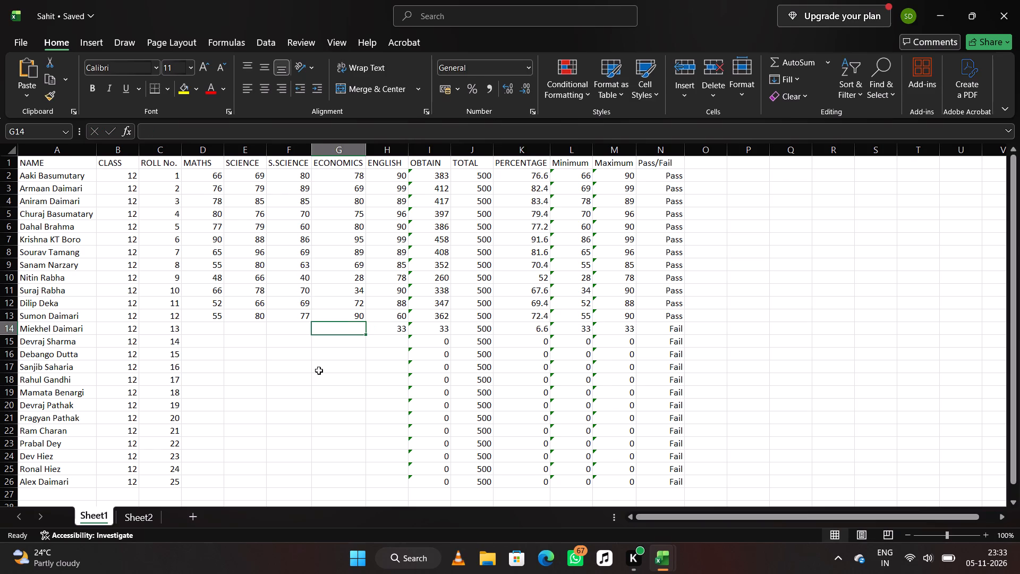
{"action": "type", "text": "35"}
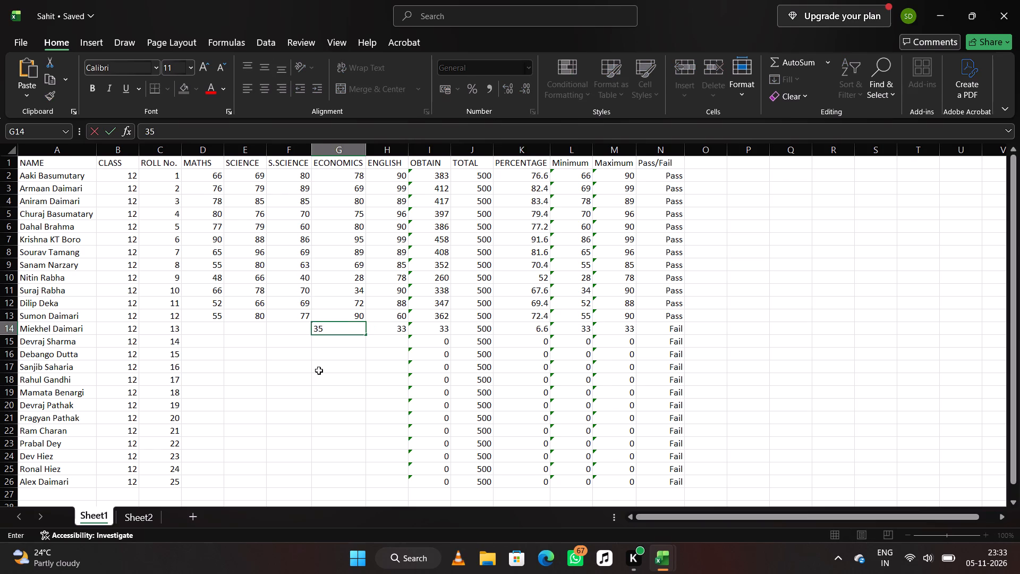
{"action": "key", "text": "Left"}
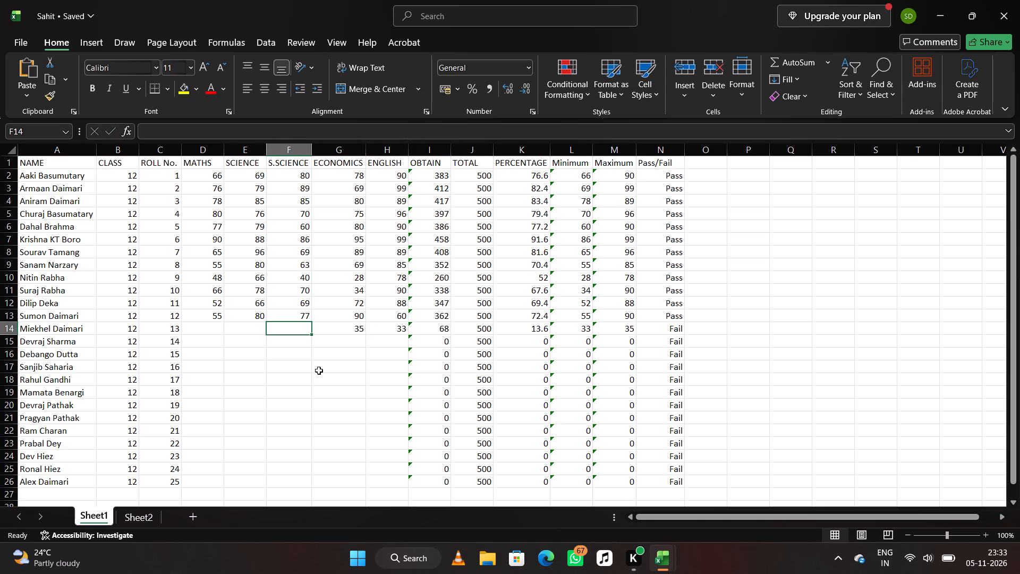
{"action": "type", "text": "55"}
{"action": "key", "text": "Left"}
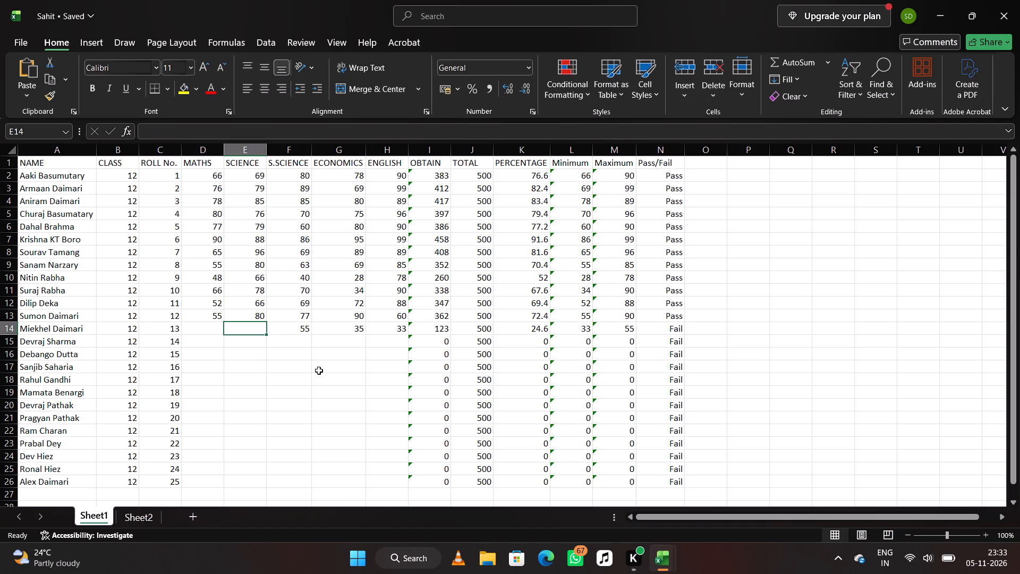
{"action": "type", "text": "58.4"}
{"action": "key", "text": "Left"}
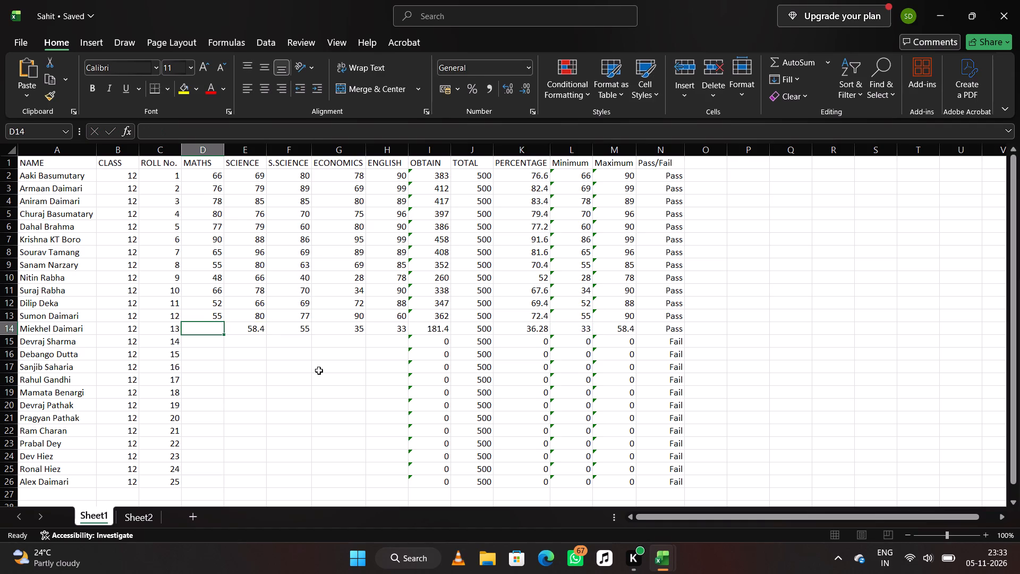
{"action": "type", "text": "55.5"}
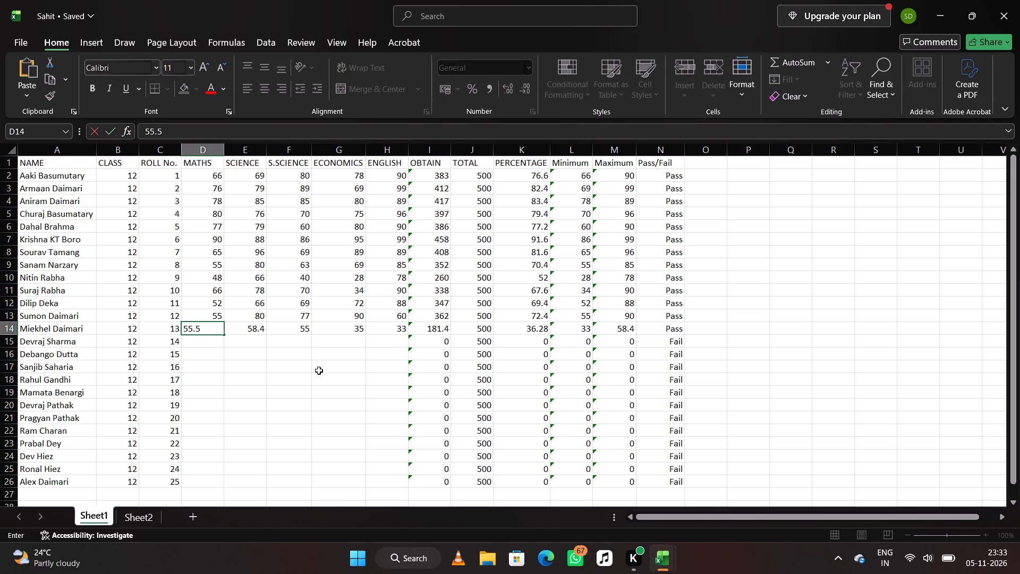
{"action": "key", "text": "Down"}
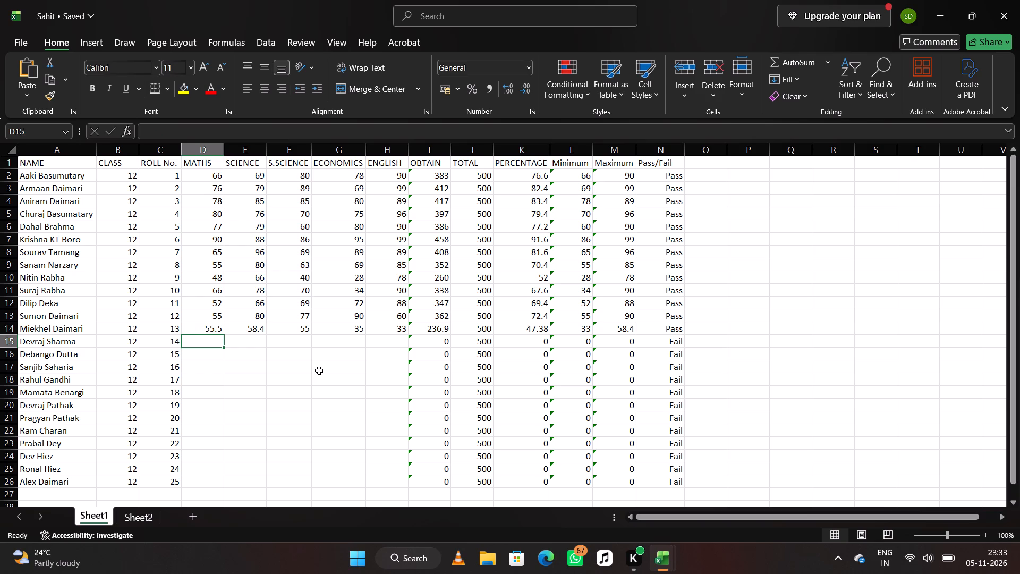
Enter the marks for roll no. 14 in row 15: Maths 90, Science 96, S.Science 93, Economics 99, English 98.
{"action": "type", "text": "90"}
{"action": "key", "text": "Right"}
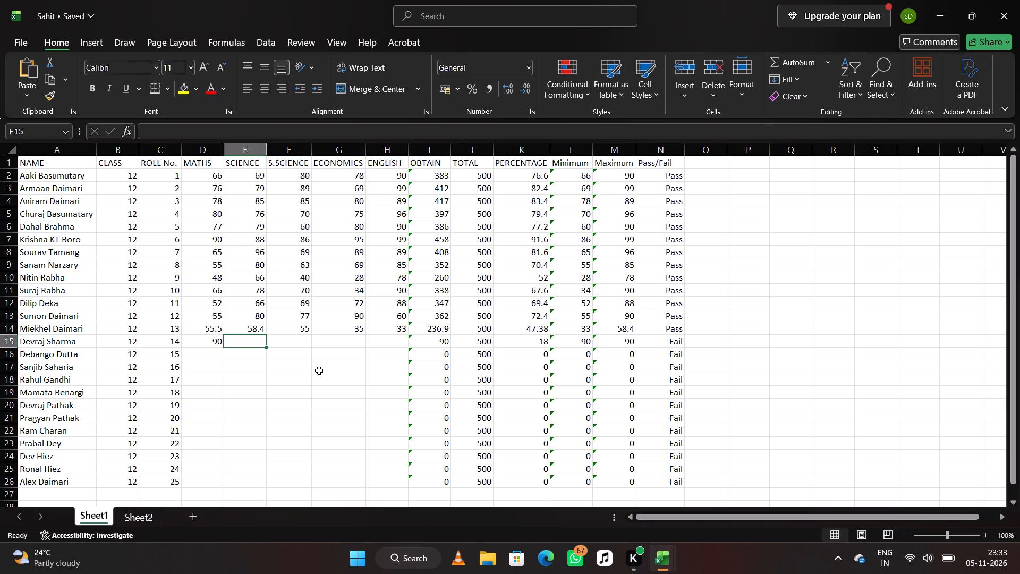
{"action": "type", "text": "96"}
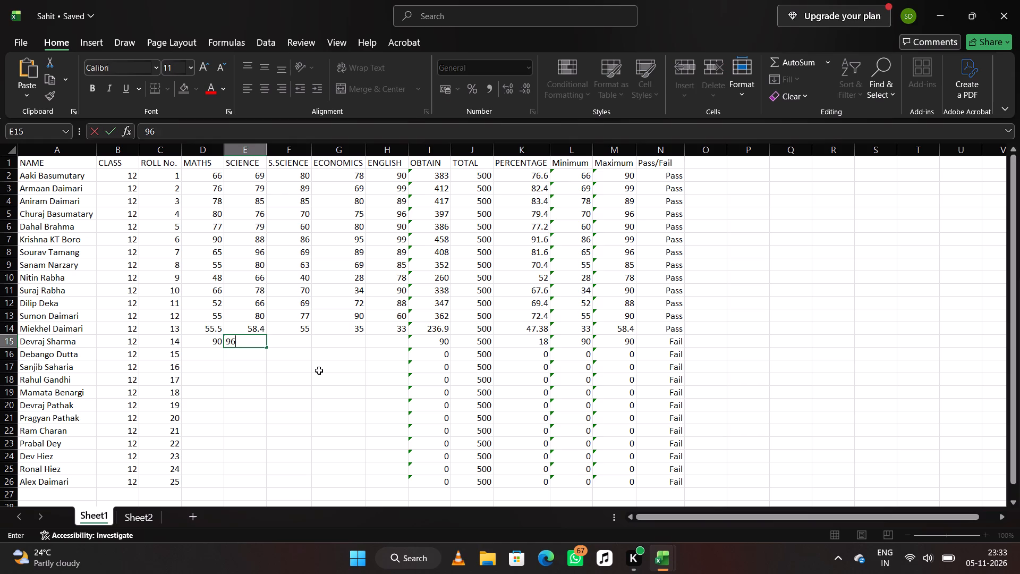
{"action": "key", "text": "Right"}
{"action": "type", "text": "93"}
{"action": "key", "text": "Right"}
{"action": "key", "text": "9"}
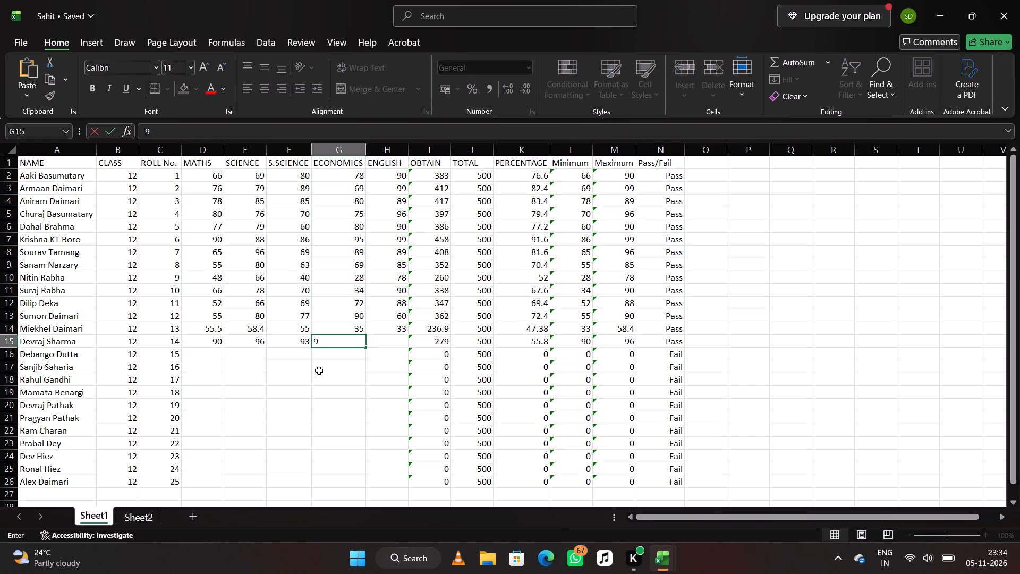
{"action": "key", "text": "9"}
{"action": "key", "text": "Right"}
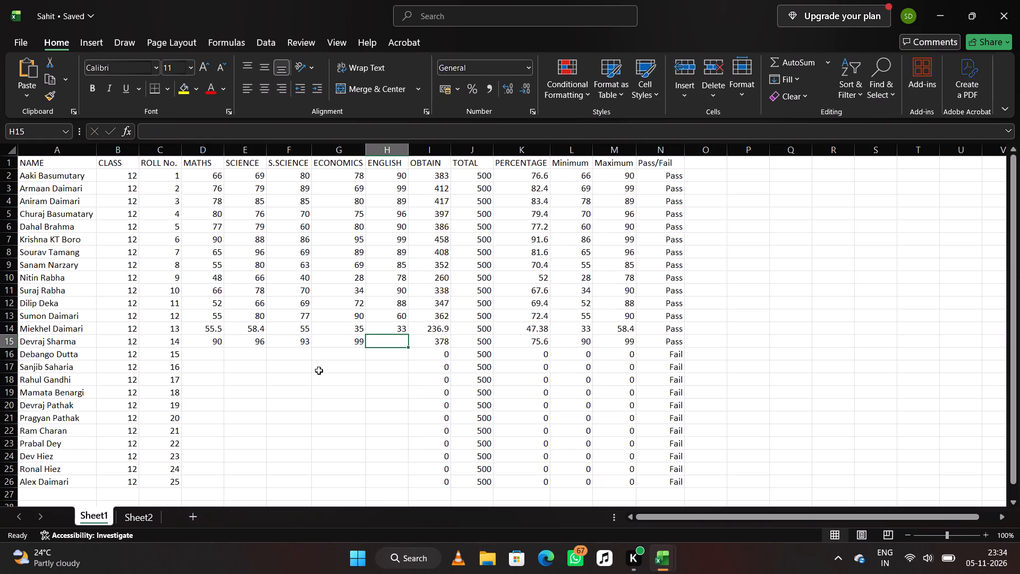
{"action": "key", "text": "9"}
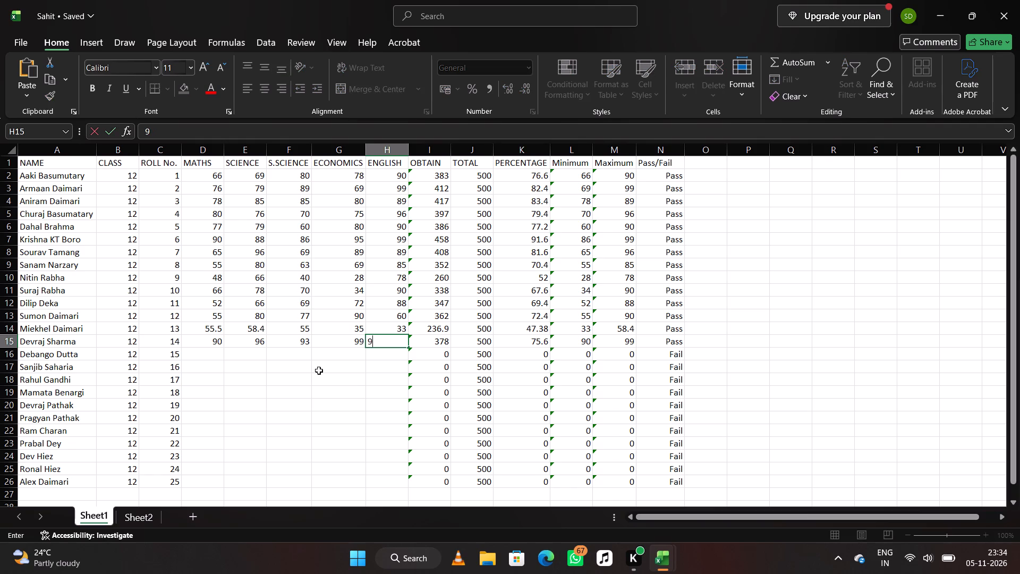
{"action": "key", "text": "8"}
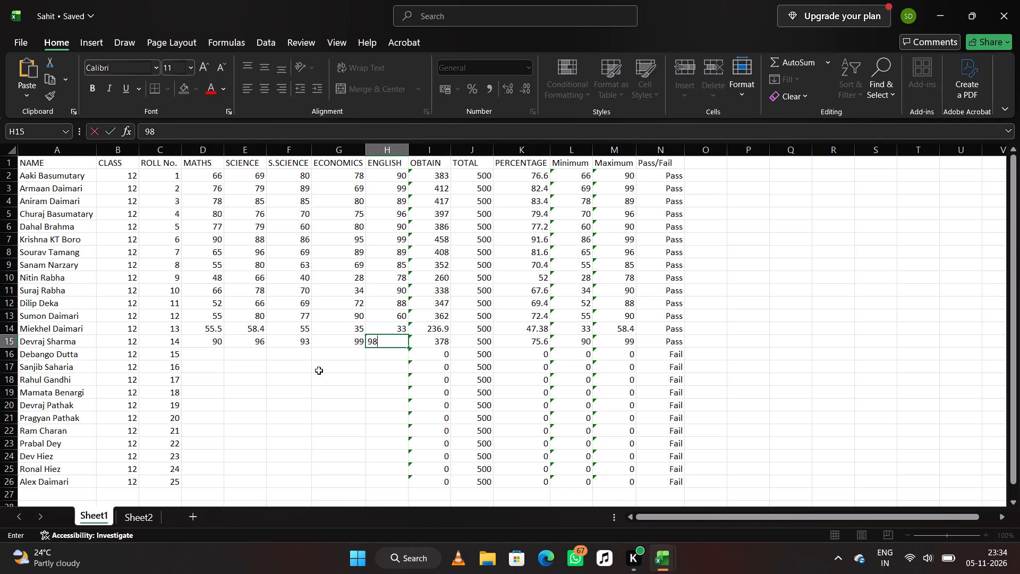
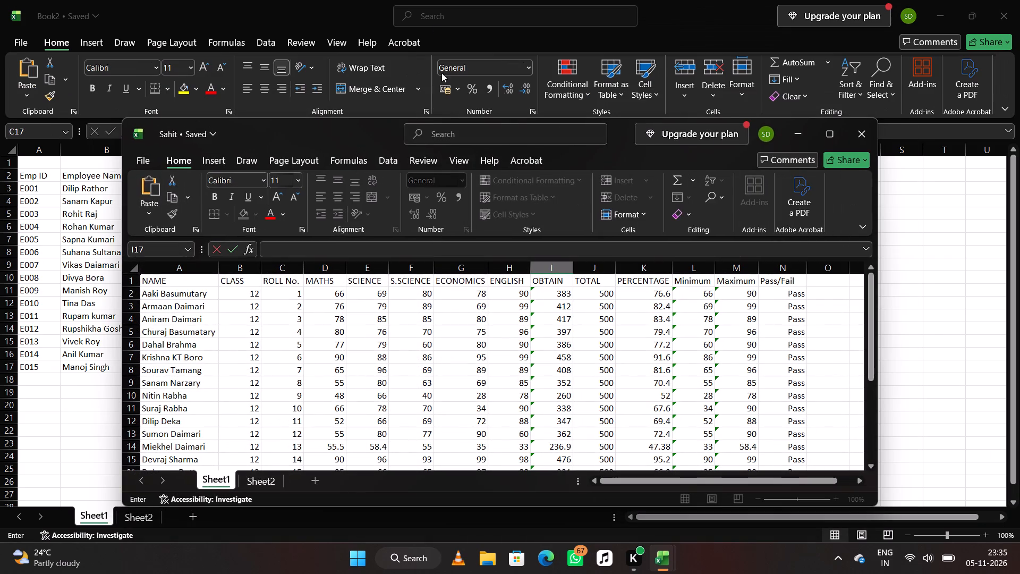
Maximize the Sahit workbook and undo the clearing of cell I17 to keep its formula =SUM(D17:H17).
{"action": "double_click", "coordinate": [622, 131]}
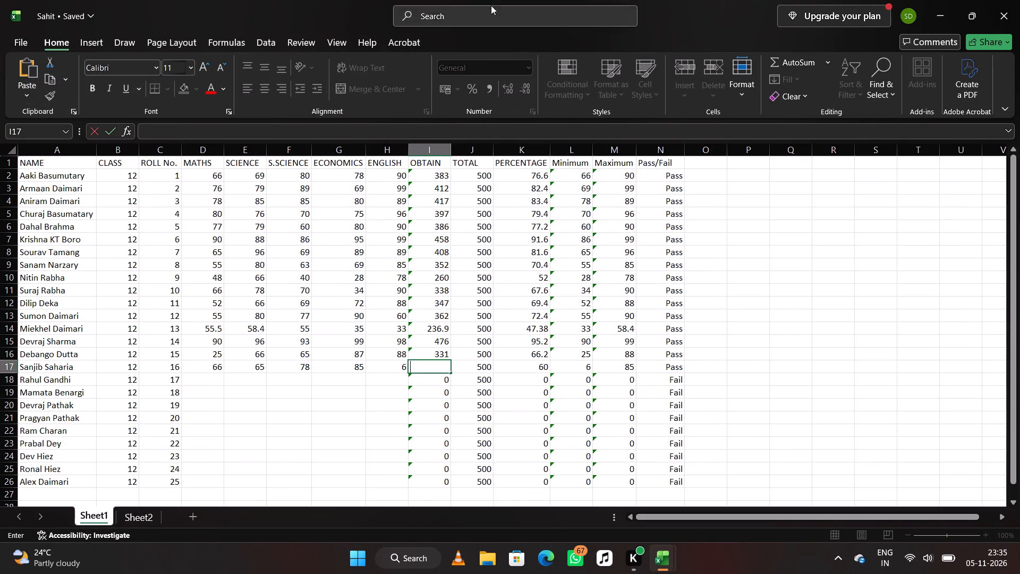
{"action": "left_click", "coordinate": [489, 14]}
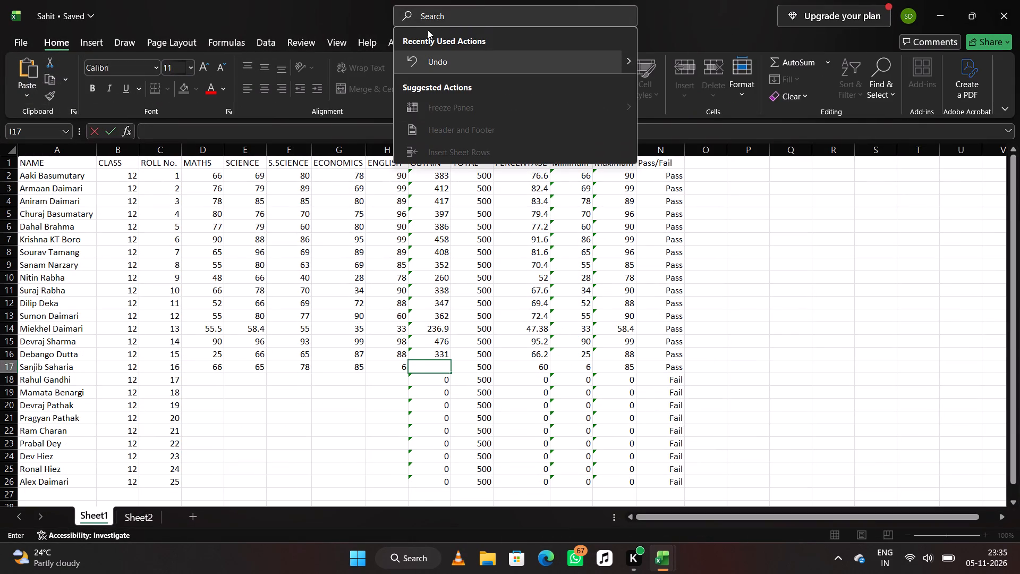
{"action": "left_click", "coordinate": [419, 55]}
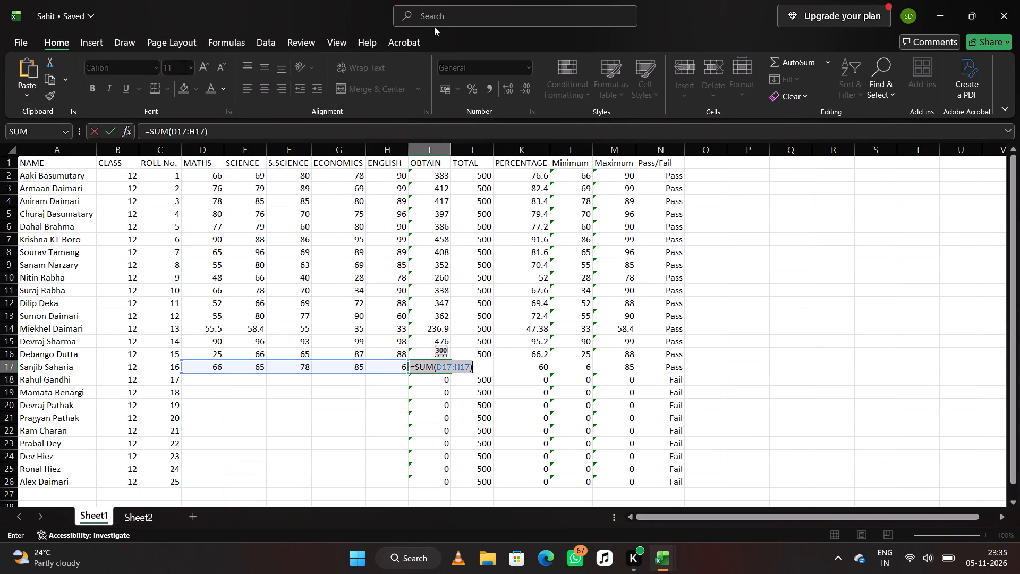
{"action": "left_click", "coordinate": [435, 15]}
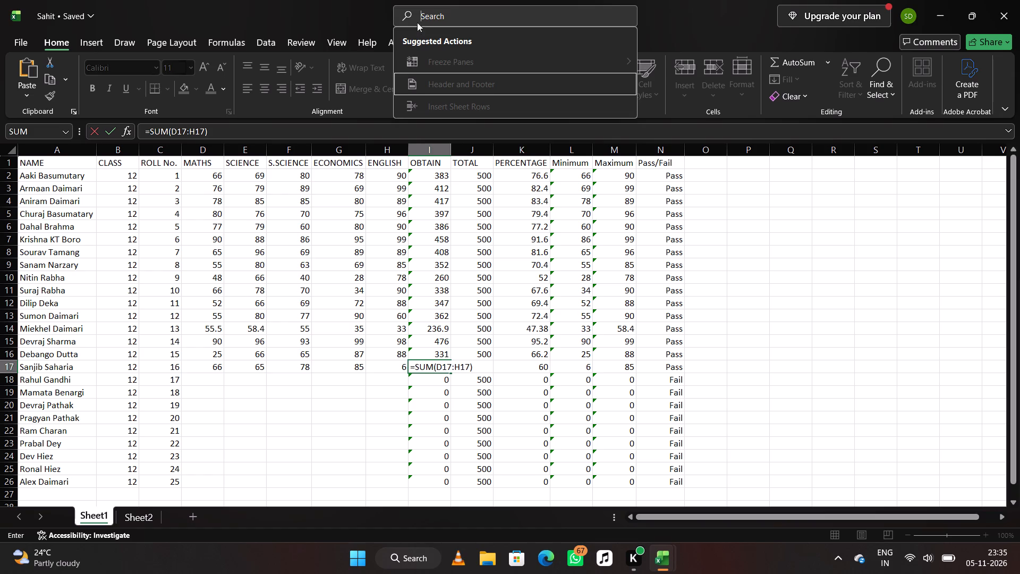
{"action": "left_click", "coordinate": [420, 13]}
{"action": "left_click", "coordinate": [420, 13]}
{"action": "left_click", "coordinate": [360, 14]}
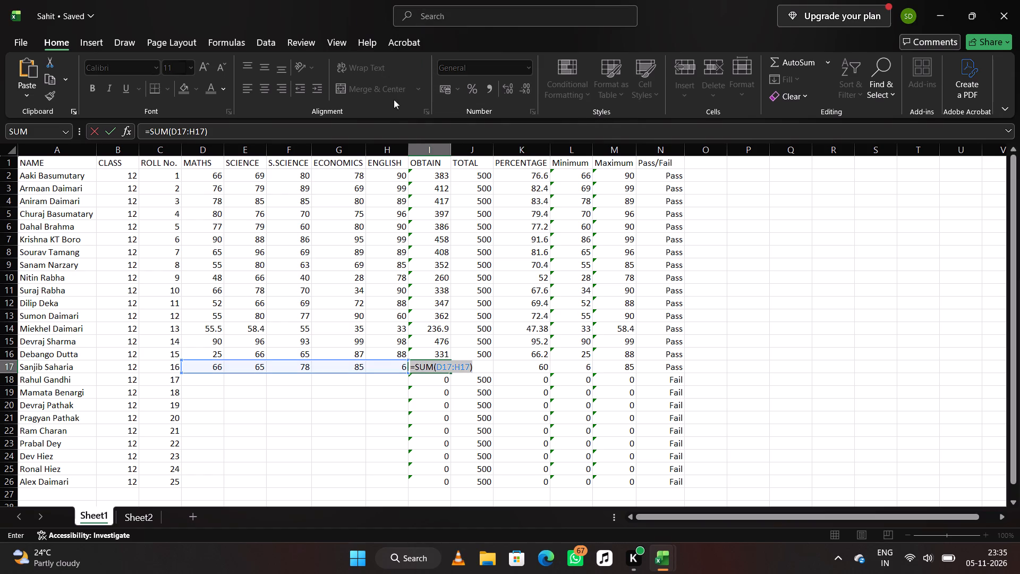
{"action": "key", "text": "Return"}
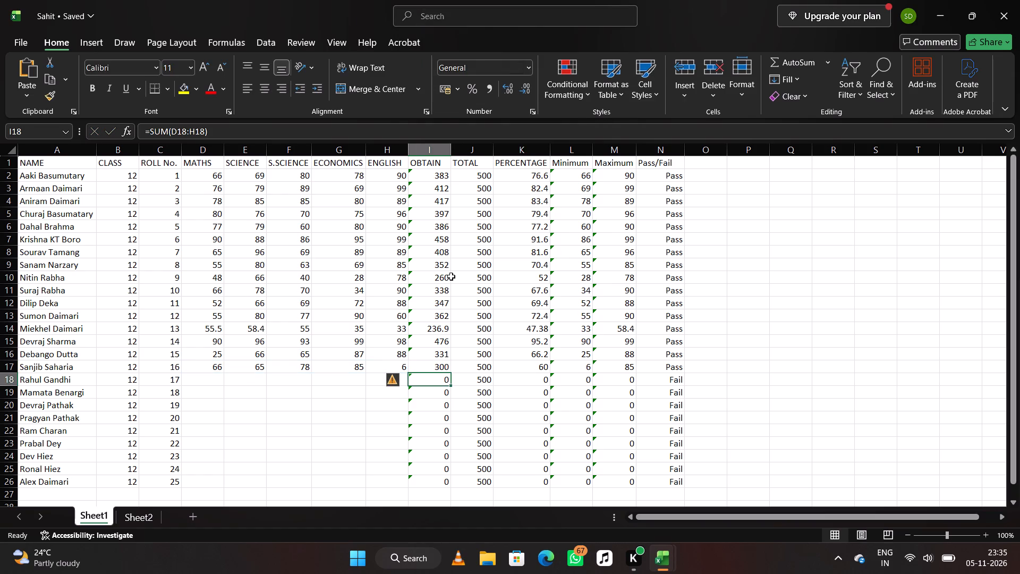
Set the English mark for roll no. 16 in row 17 to 65.
{"action": "left_click", "coordinate": [381, 364]}
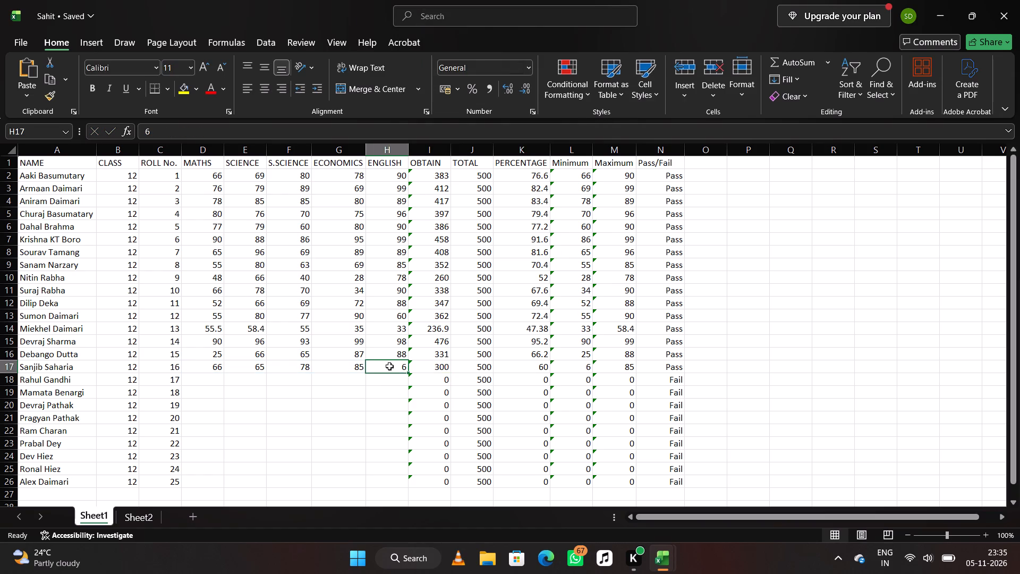
{"action": "type", "text": "65"}
{"action": "key", "text": "Down"}
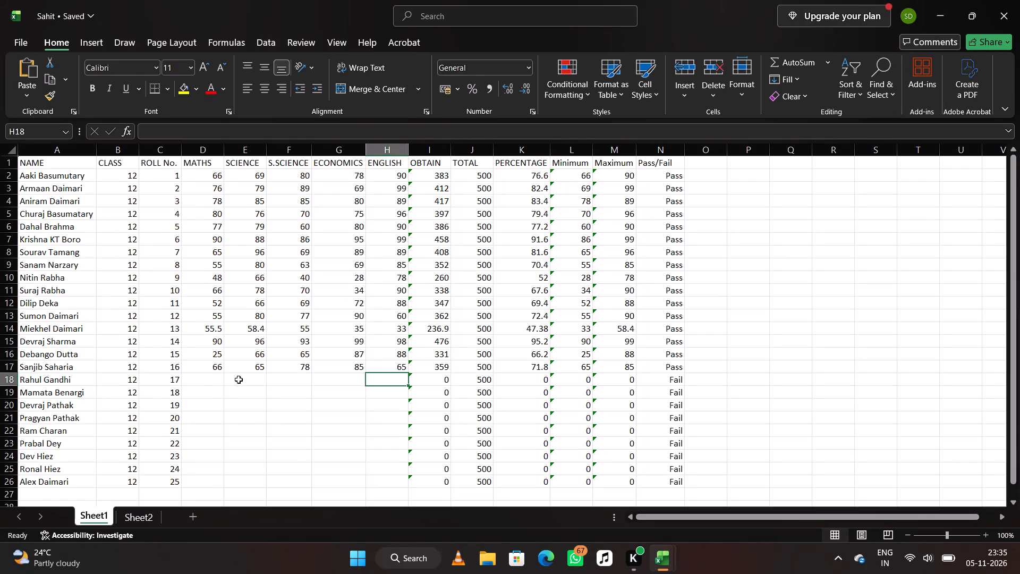
Enter the Maths marks for roll nos. 17 and 18 in rows 18 and 19: 65.3 and 66.5.
{"action": "left_click", "coordinate": [219, 386]}
{"action": "left_click", "coordinate": [218, 382]}
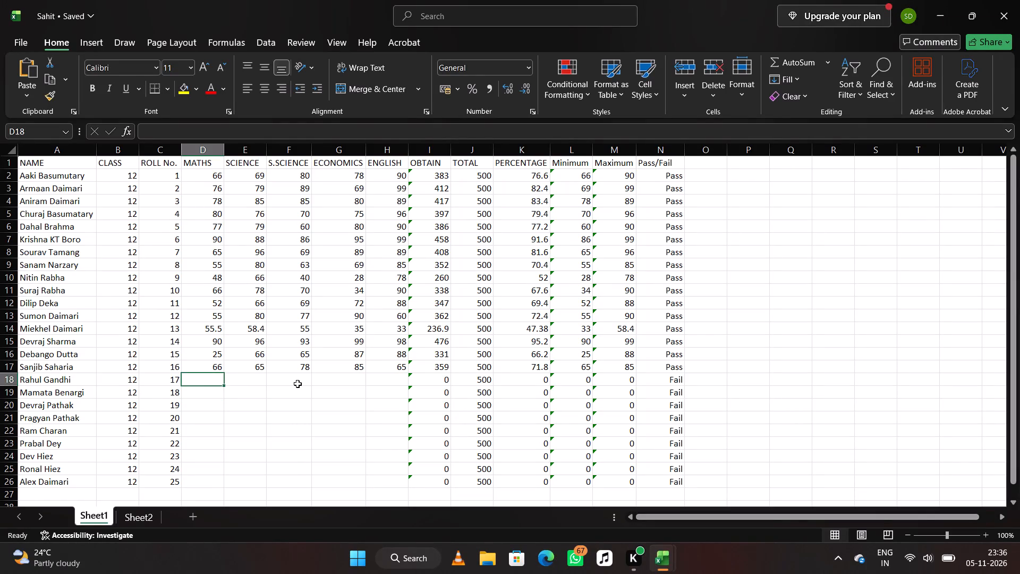
{"action": "type", "text": "65"}
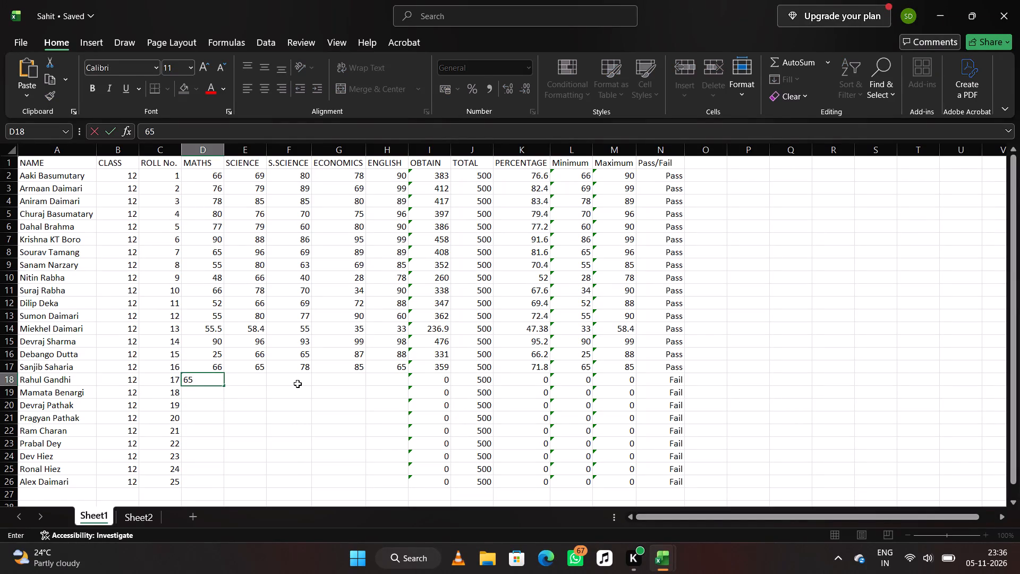
{"action": "key", "text": "period"}
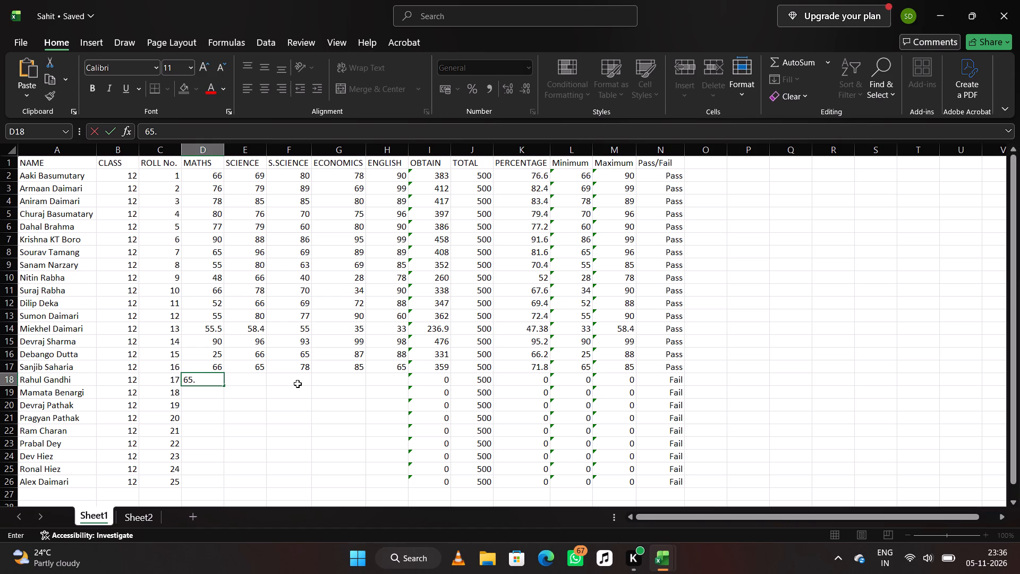
{"action": "key", "text": "3"}
{"action": "key", "text": "Down"}
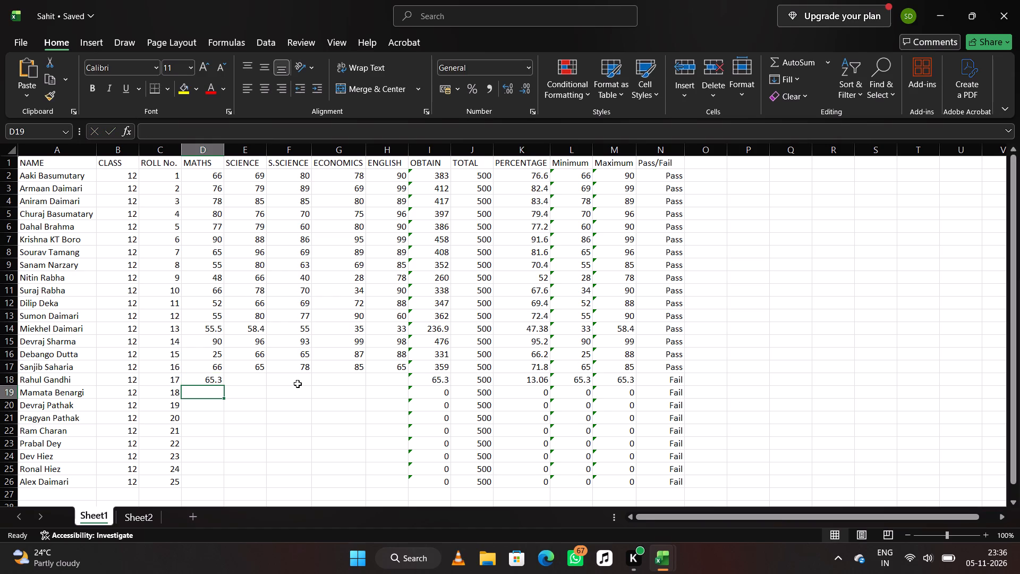
{"action": "type", "text": "66."}
{"action": "type", "text": "56."}
{"action": "type", "text": "55."}
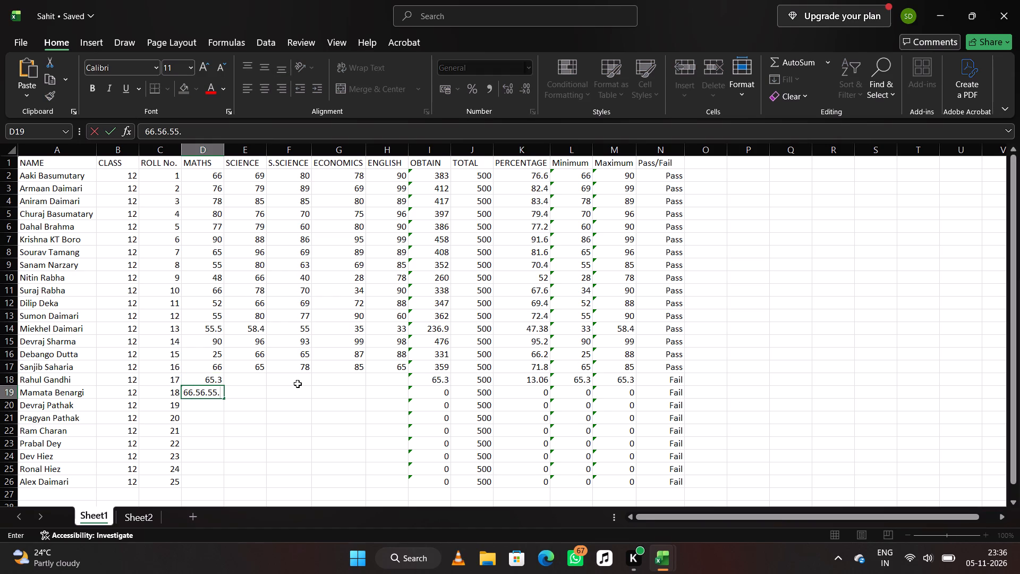
{"action": "key", "text": "BackSpace"}
{"action": "key", "text": "BackSpace"}
{"action": "key", "text": "BackSpace"}
{"action": "key", "text": "BackSpace"}
{"action": "key", "text": "BackSpace"}
{"action": "key", "text": "BackSpace"}
{"action": "key", "text": "5"}
{"action": "key", "text": "Down"}
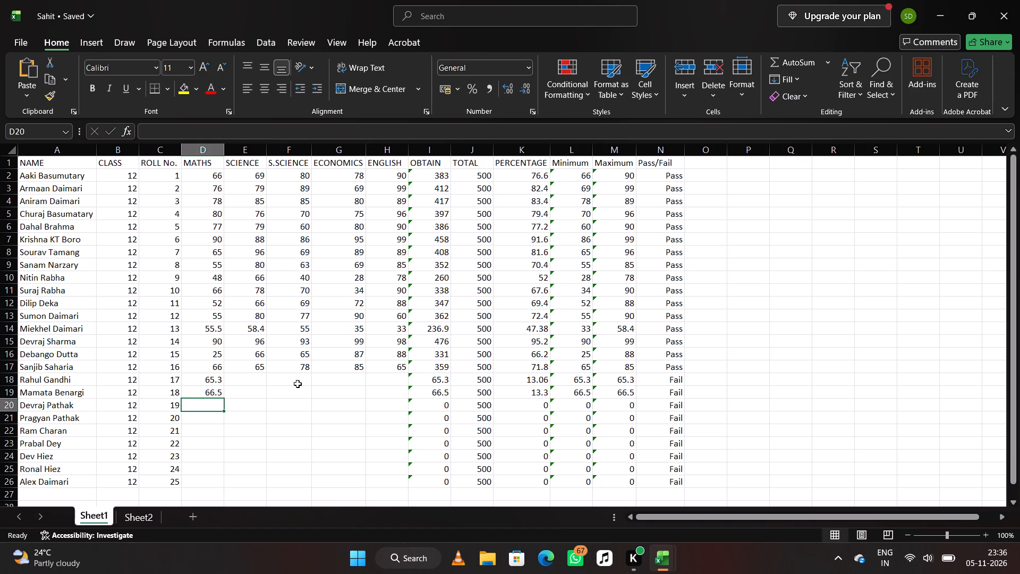
Enter the Maths marks for roll nos. 19 to 21 in rows 20 to 22: 89, 58.2 and 80.
{"action": "type", "text": "89"}
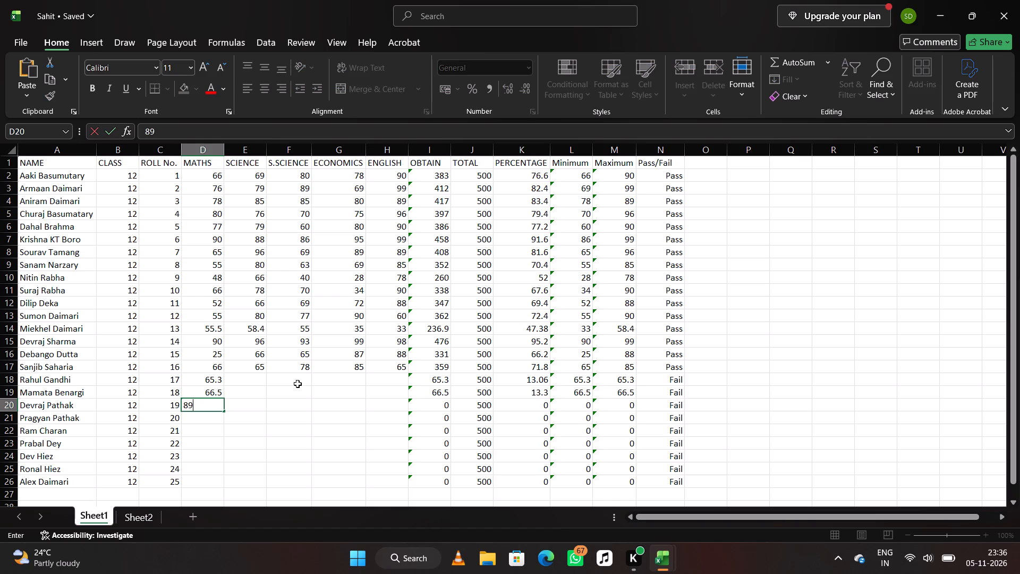
{"action": "key", "text": "Down"}
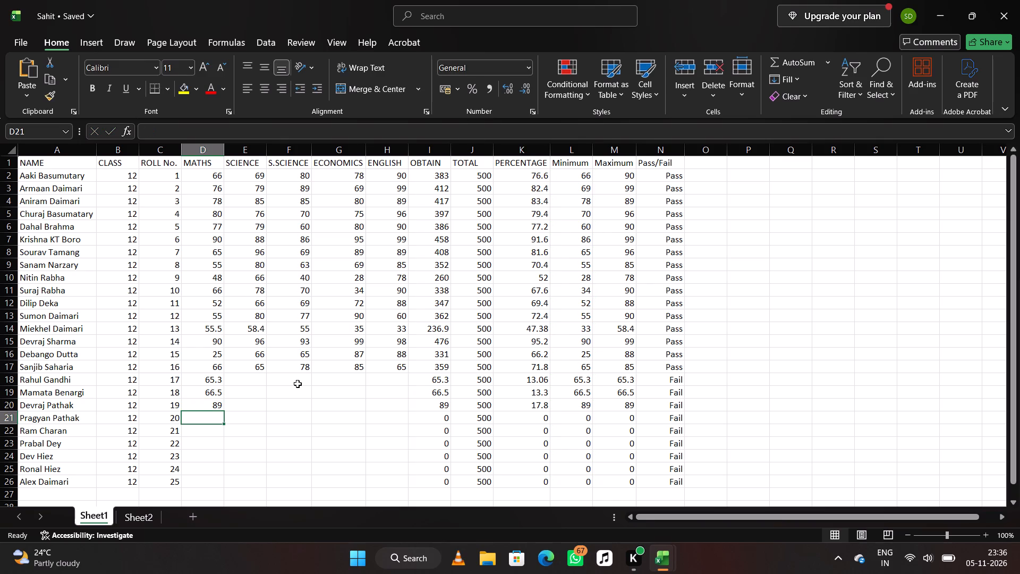
{"action": "type", "text": "58"}
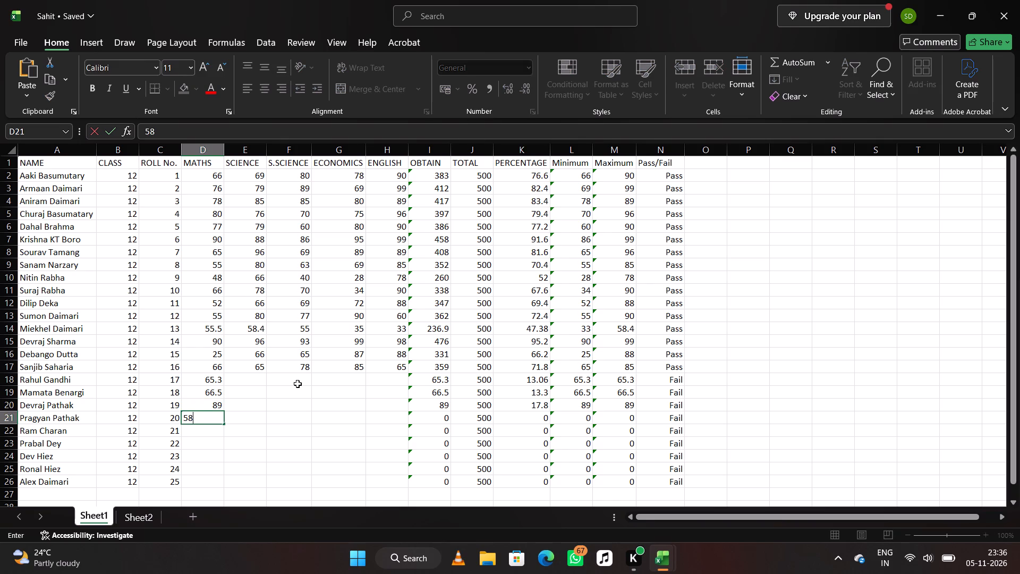
{"action": "type", "text": ".2"}
{"action": "key", "text": "Down"}
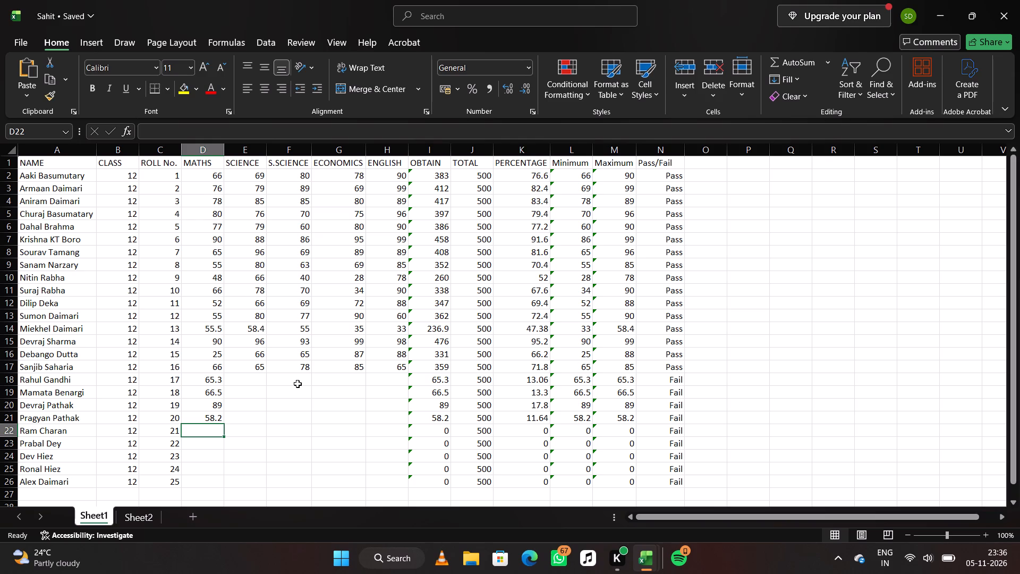
{"action": "key", "text": "5"}
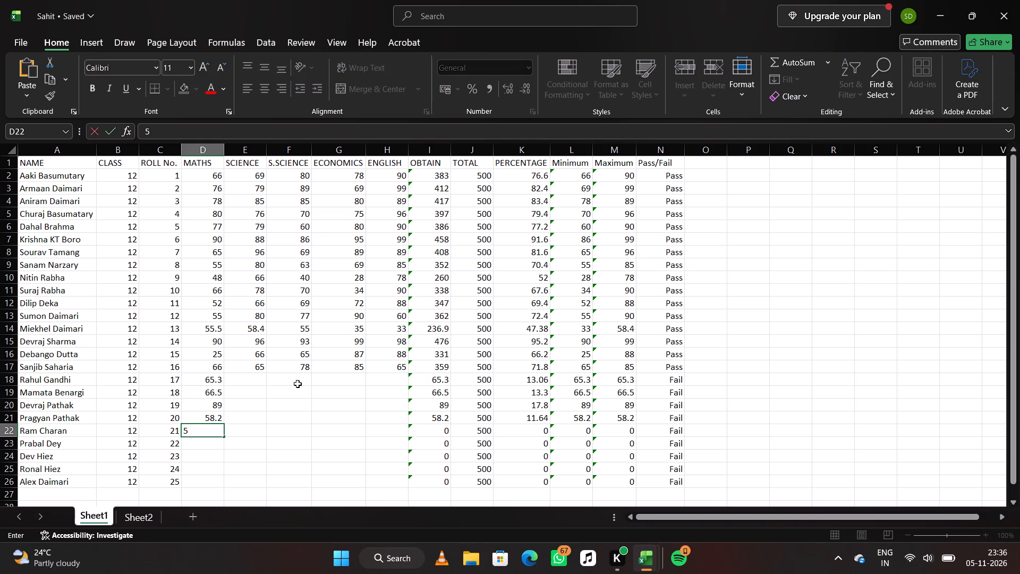
{"action": "key", "text": "BackSpace"}
{"action": "type", "text": "80"}
{"action": "key", "text": "Down"}
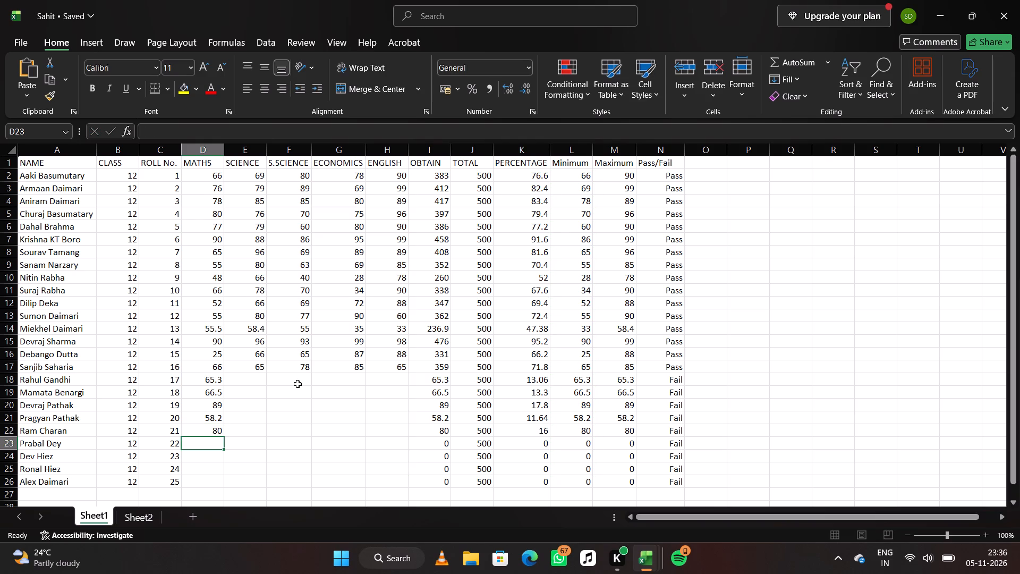
Enter the Maths marks for roll nos. 22 to 25 in rows 23 to 26: 79.5, 88, 90 and 66.
{"action": "type", "text": "79"}
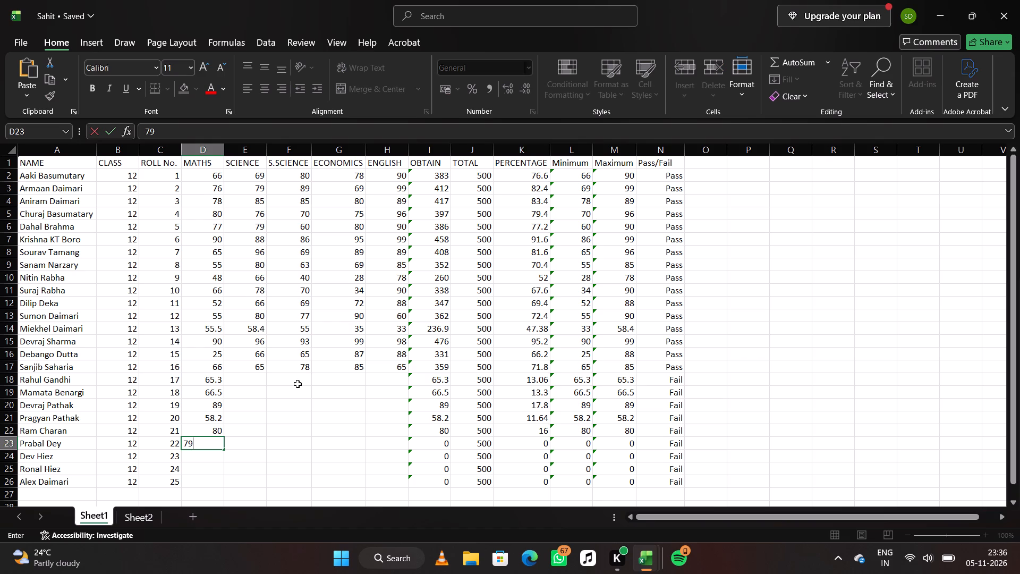
{"action": "type", "text": ".5"}
{"action": "key", "text": "Down"}
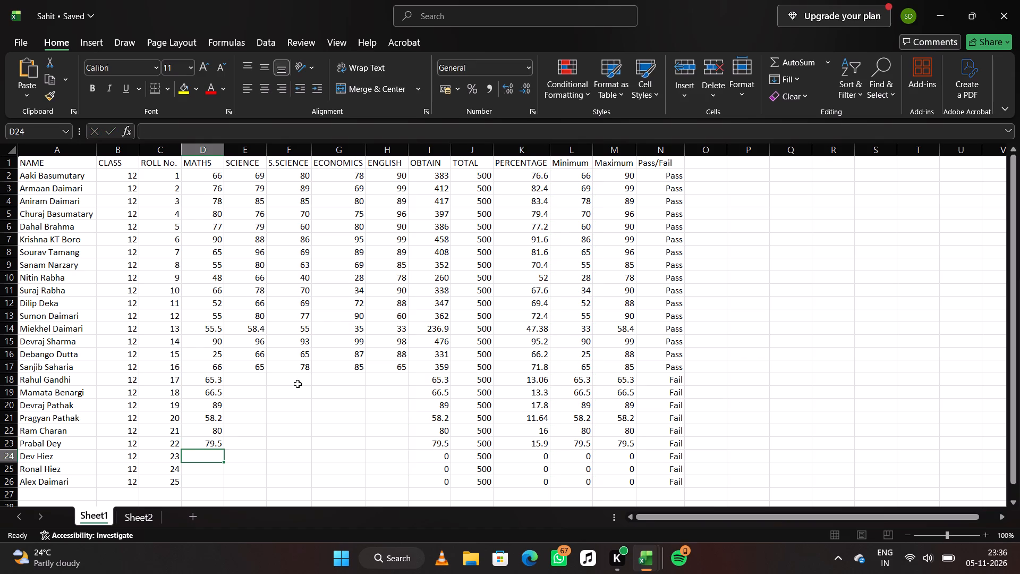
{"action": "type", "text": "88"}
{"action": "key", "text": "Down"}
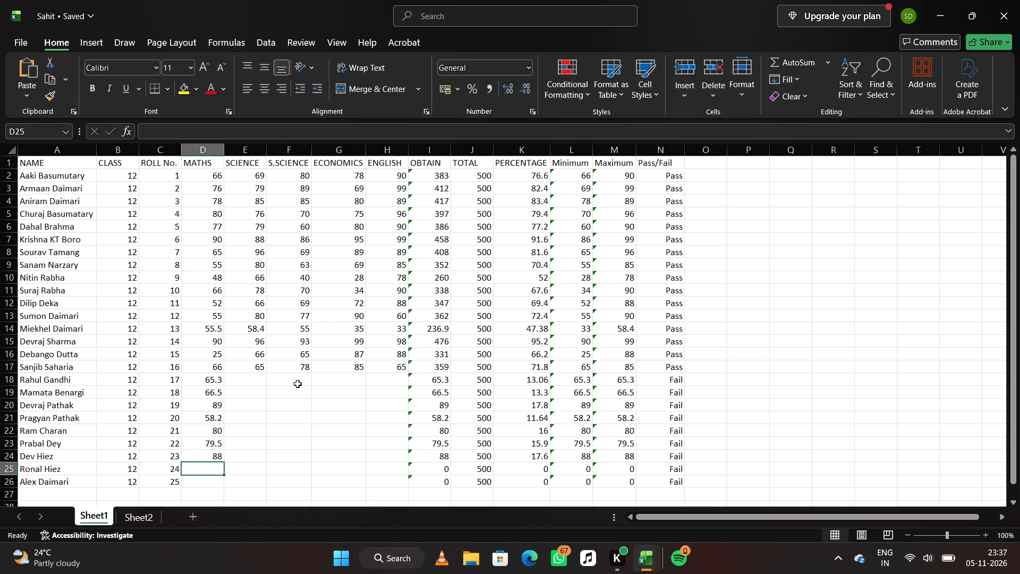
{"action": "type", "text": "90"}
{"action": "key", "text": "Down"}
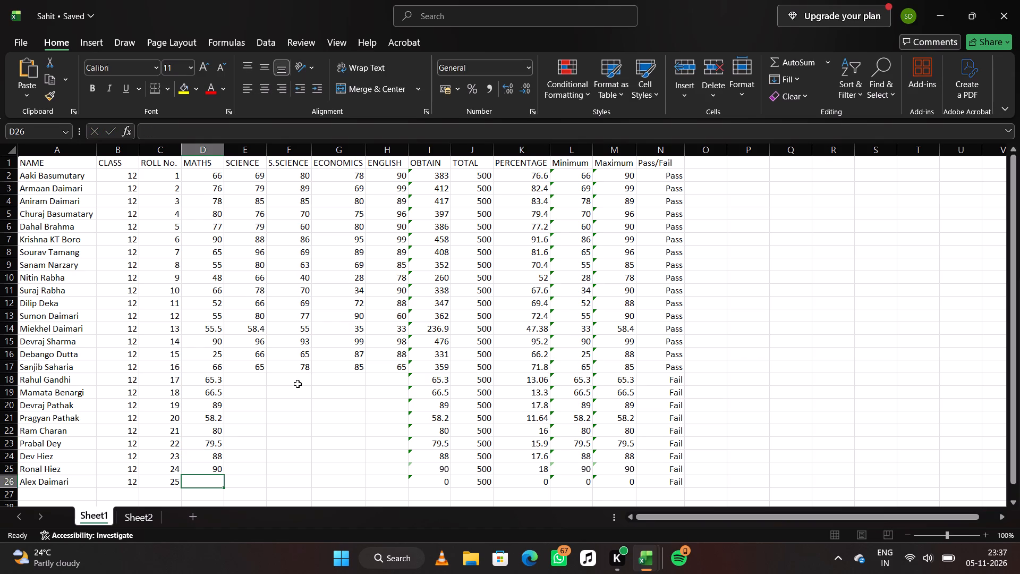
{"action": "type", "text": "66"}
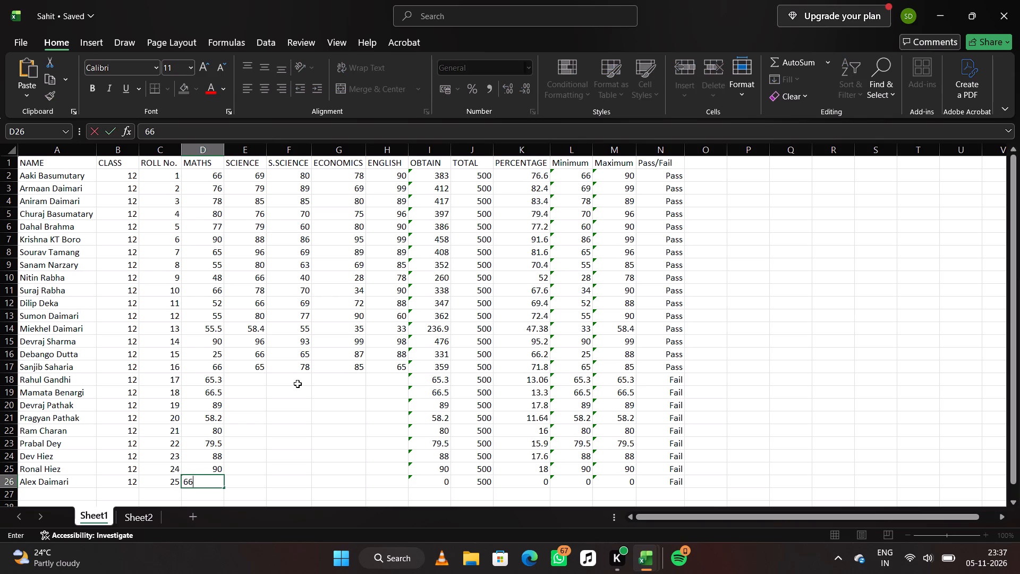
{"action": "key", "text": "Right"}
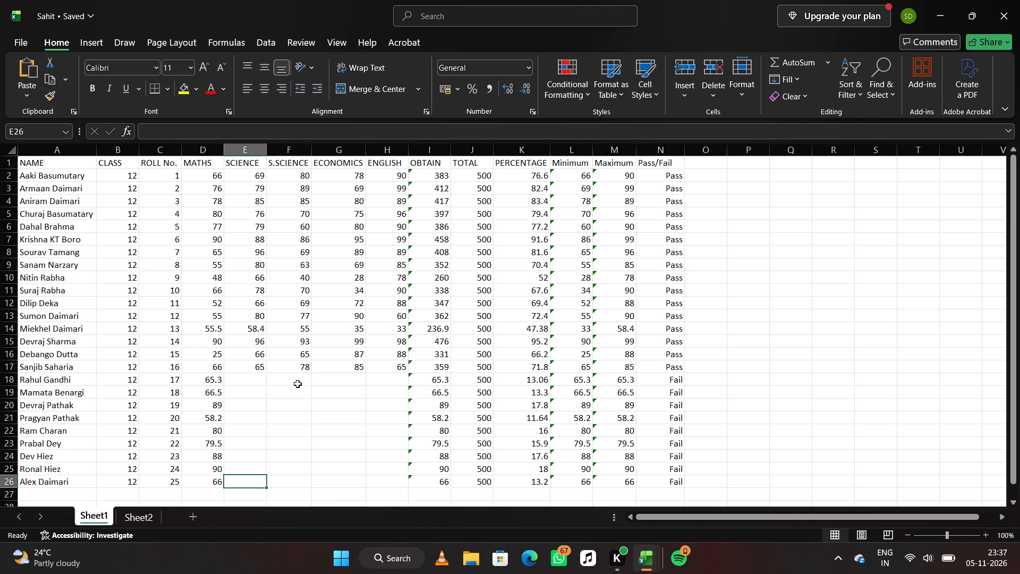
Enter the Science marks for roll nos. 17 and 18 in rows 18 and 19: 80 and 85.
{"action": "left_click", "coordinate": [251, 380]}
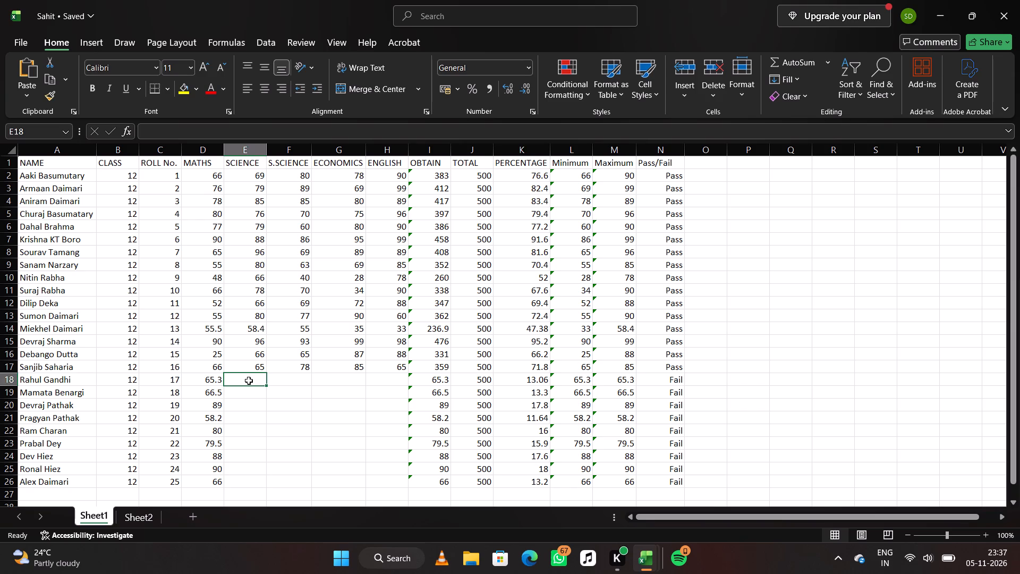
{"action": "type", "text": "80"}
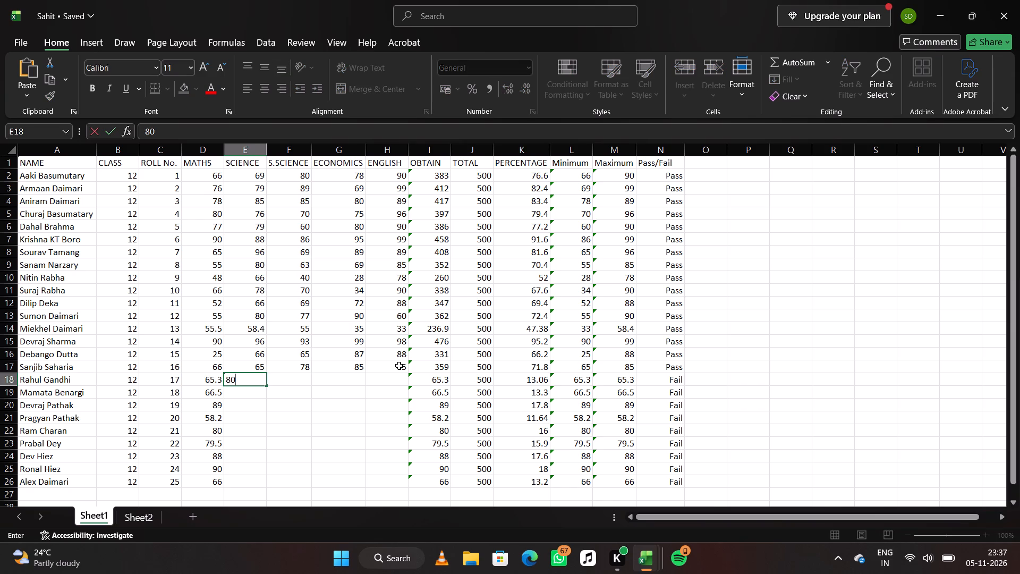
{"action": "key", "text": "Down"}
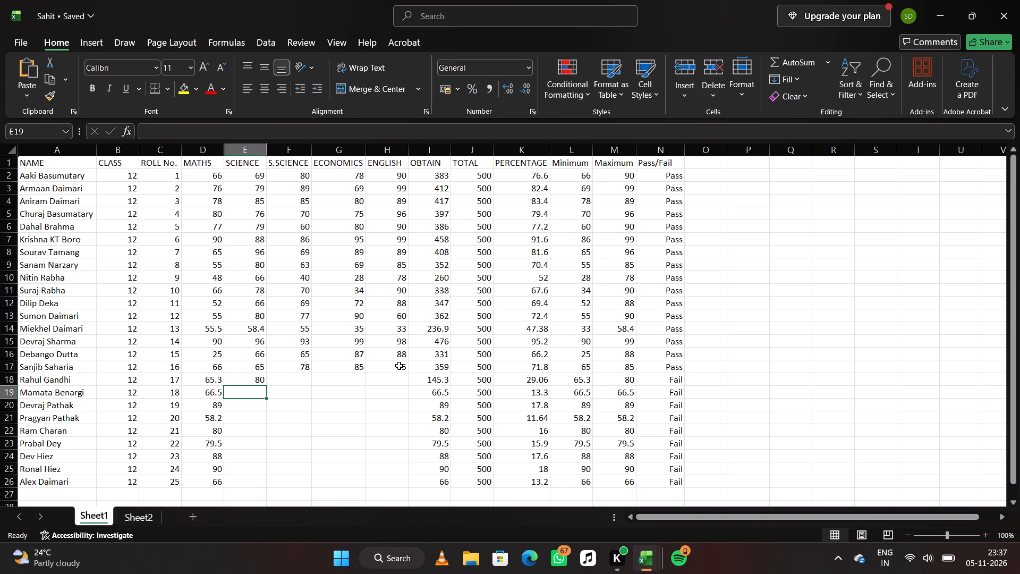
{"action": "type", "text": "85"}
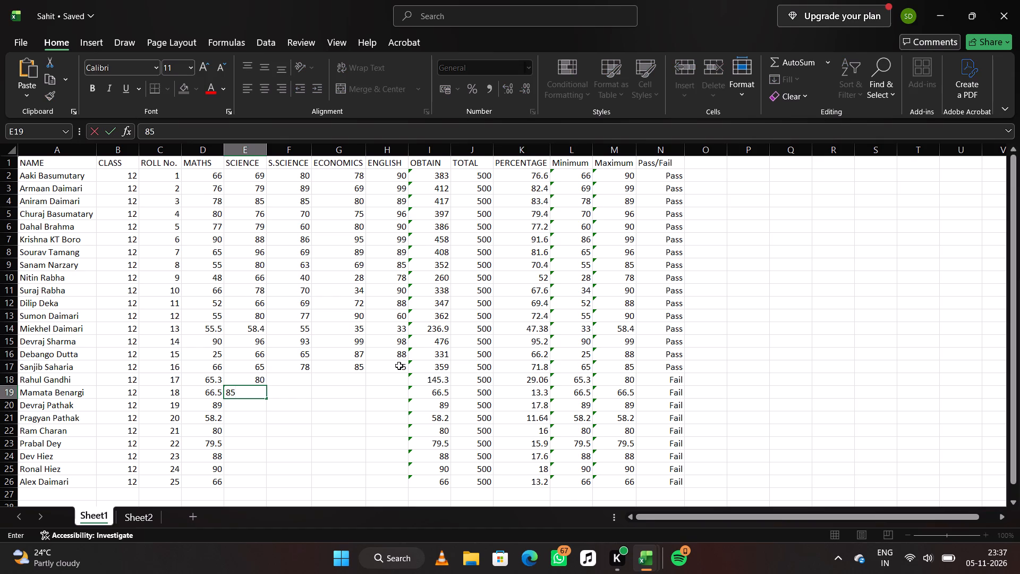
{"action": "key", "text": "period"}
{"action": "key", "text": "5"}
{"action": "key", "text": "BackSpace"}
{"action": "key", "text": "BackSpace"}
{"action": "key", "text": "Down"}
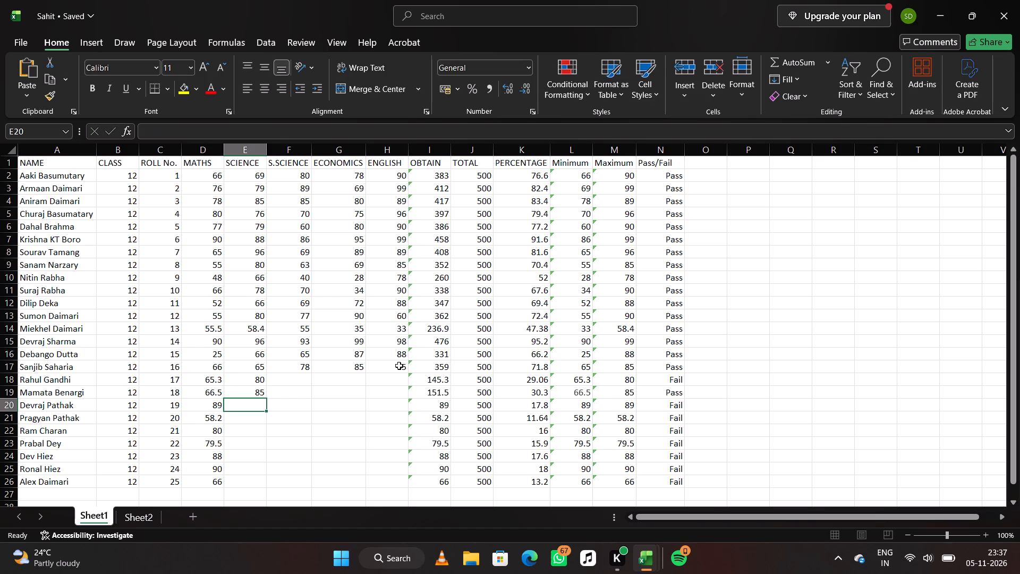
Enter the Science marks for roll nos. 19 to 22 in rows 20 to 23: 87.6, 87, 65 and 39.
{"action": "type", "text": "87"}
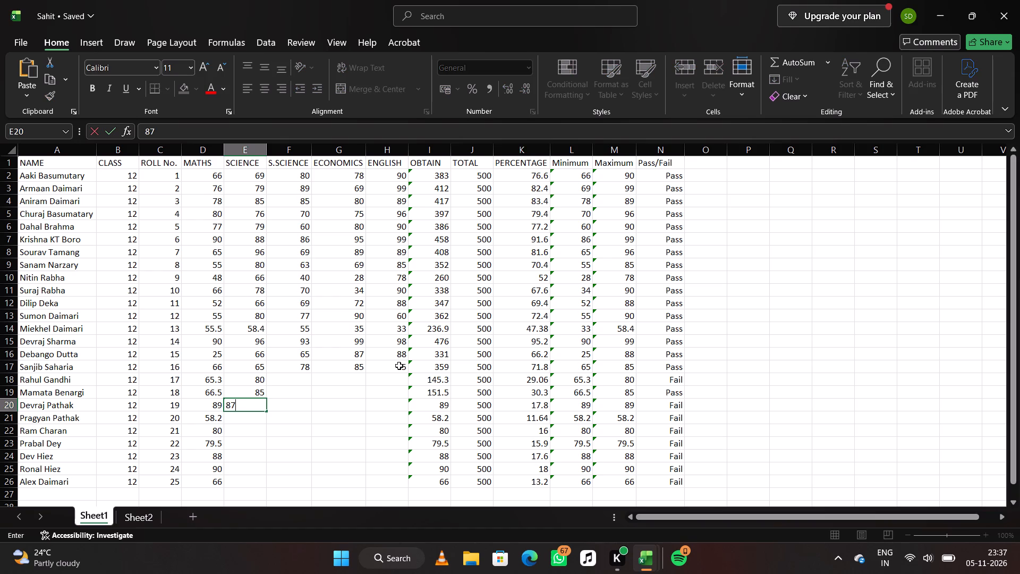
{"action": "key", "text": "period"}
{"action": "key", "text": "6"}
{"action": "key", "text": "Down"}
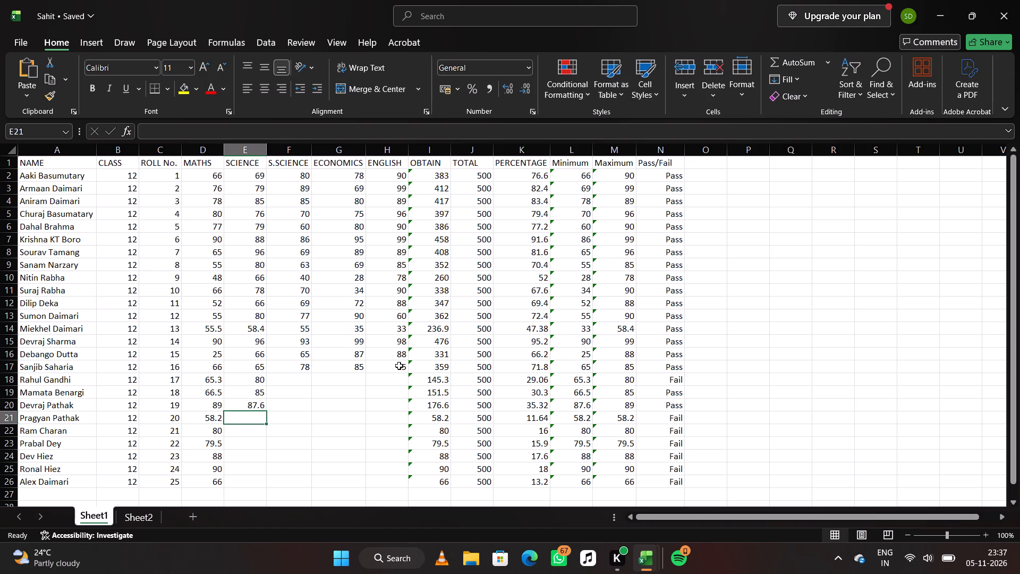
{"action": "type", "text": "87"}
{"action": "key", "text": "Down"}
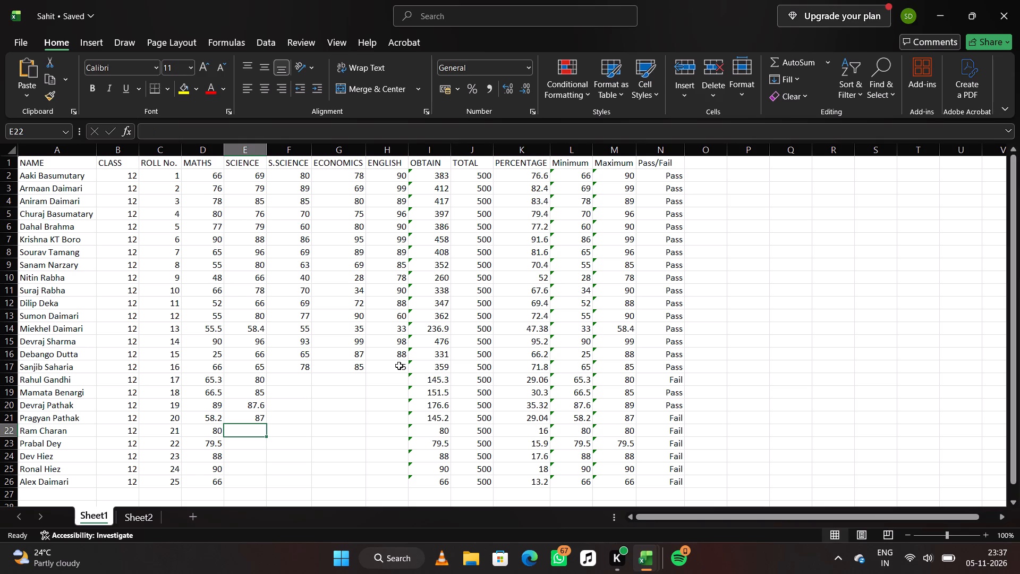
{"action": "type", "text": "65"}
{"action": "key", "text": "Down"}
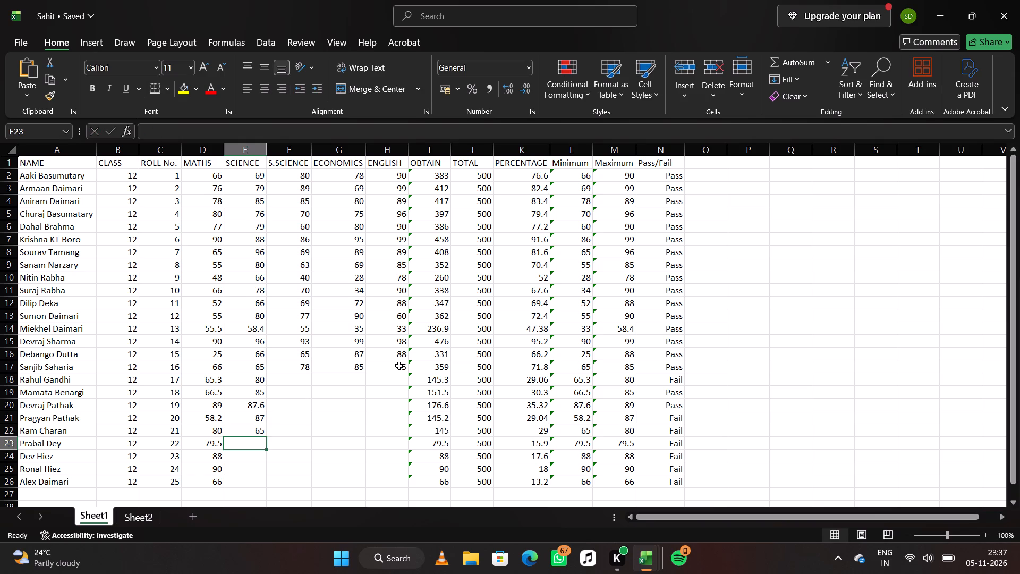
{"action": "key", "text": "3"}
{"action": "key", "text": "9"}
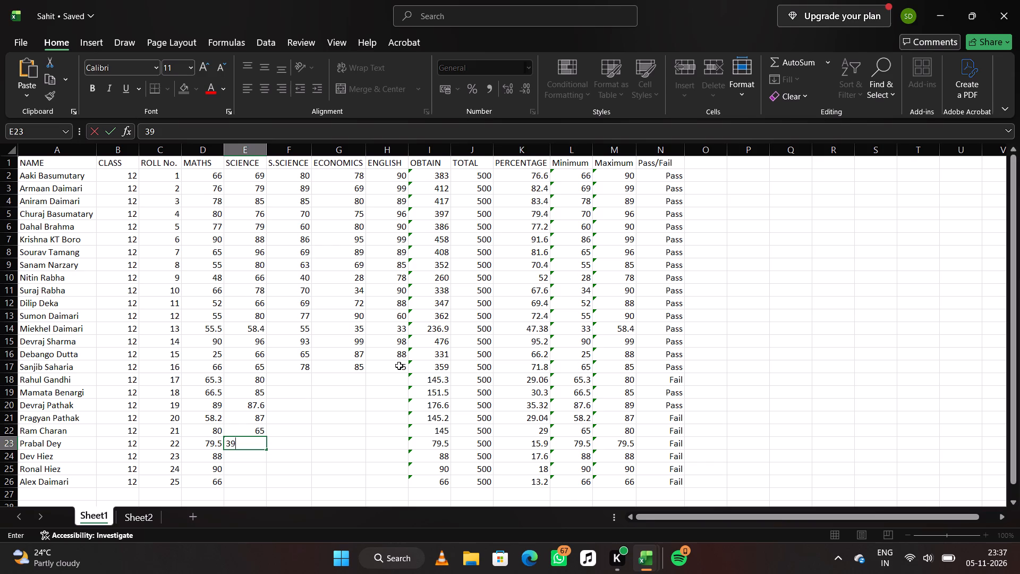
{"action": "key", "text": "Down"}
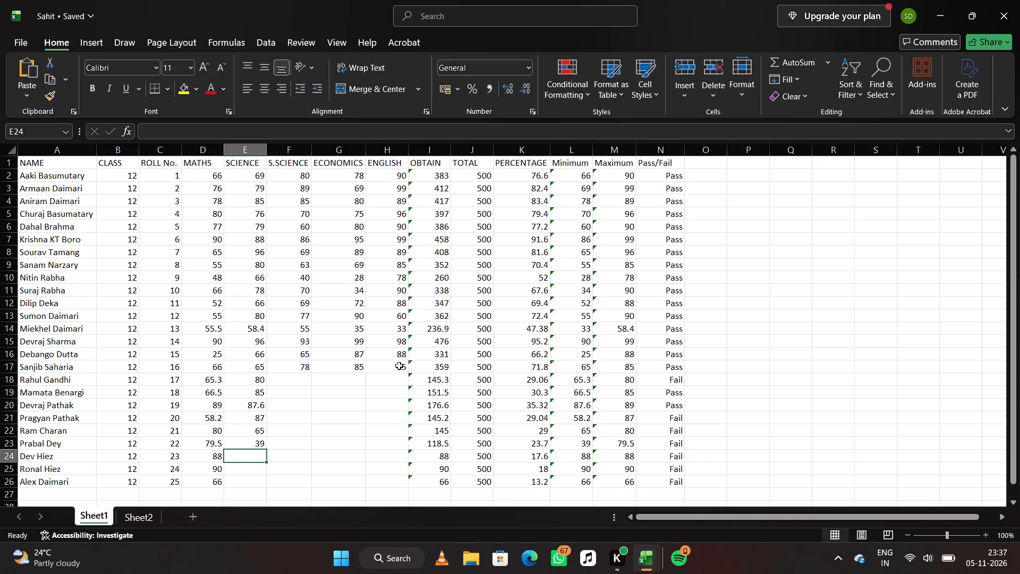
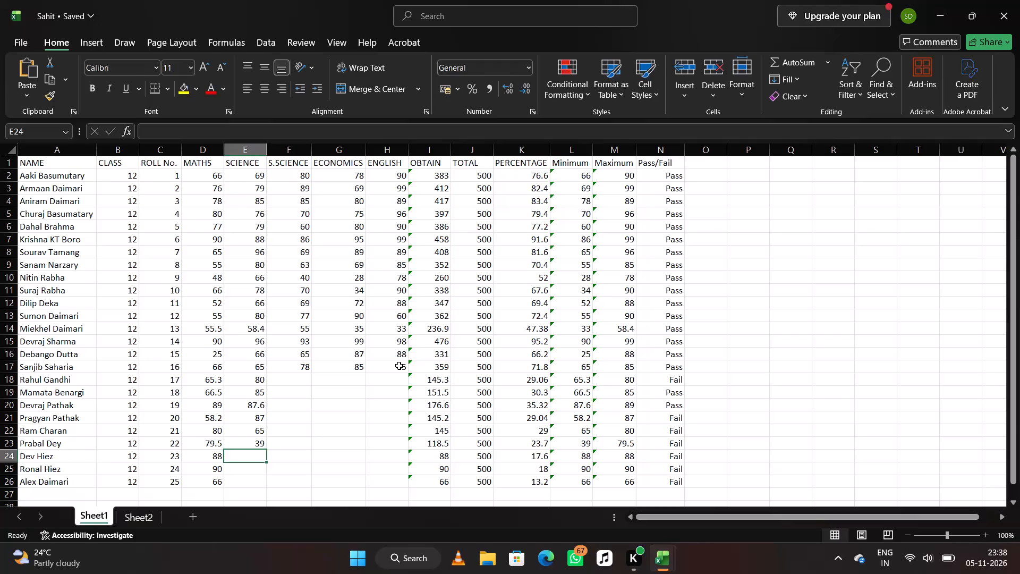
Enter the Science marks for roll nos. 23 to 25 in rows 24 to 26: 88, 87 and 70.
{"action": "type", "text": "88"}
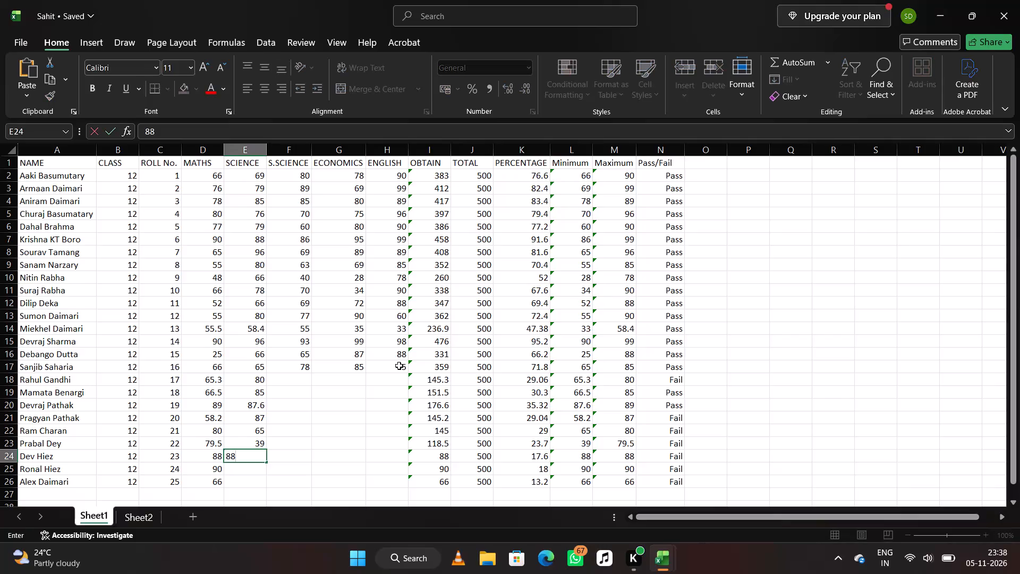
{"action": "key", "text": "Down"}
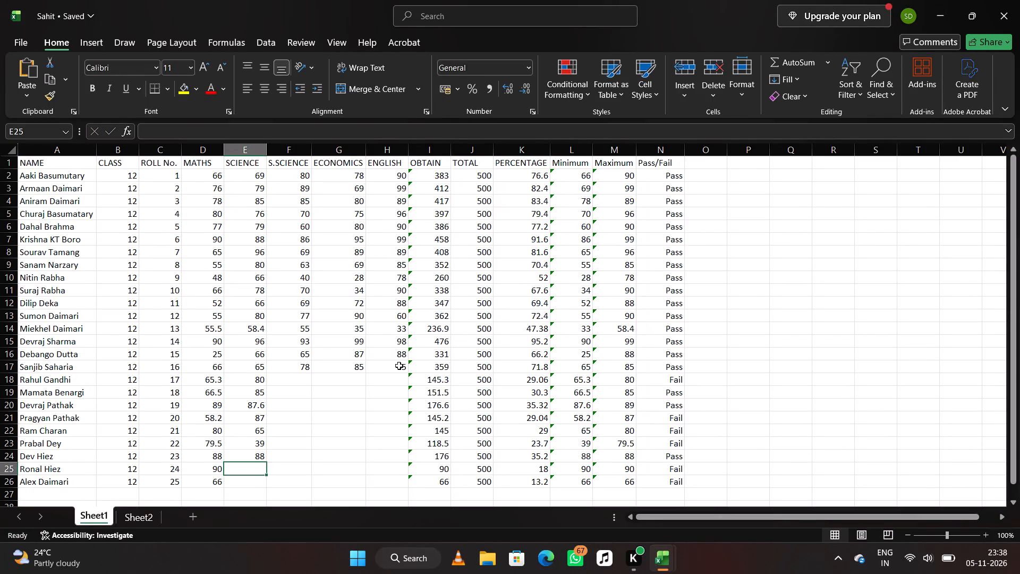
{"action": "type", "text": "87"}
{"action": "key", "text": "Down"}
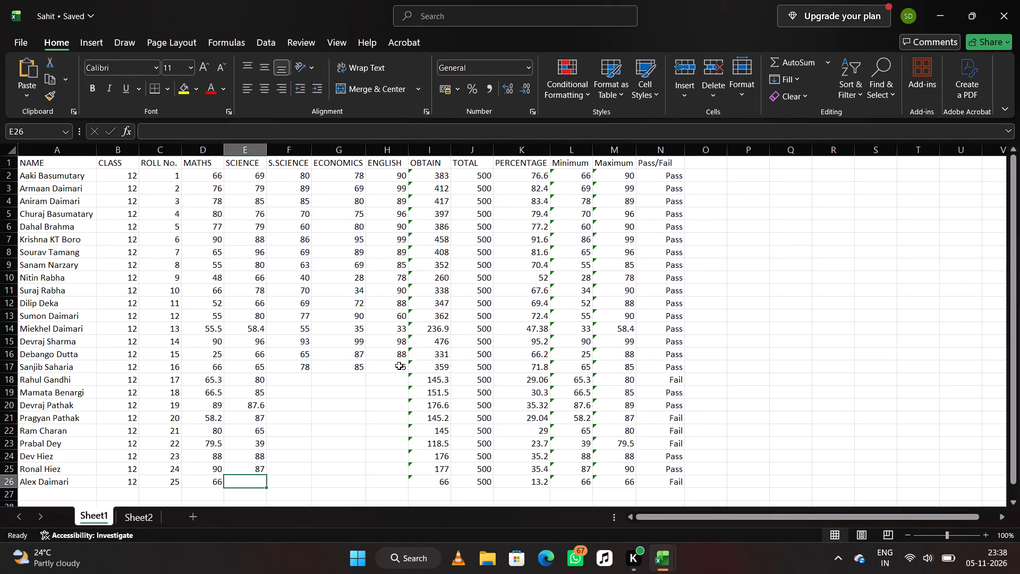
{"action": "type", "text": "70"}
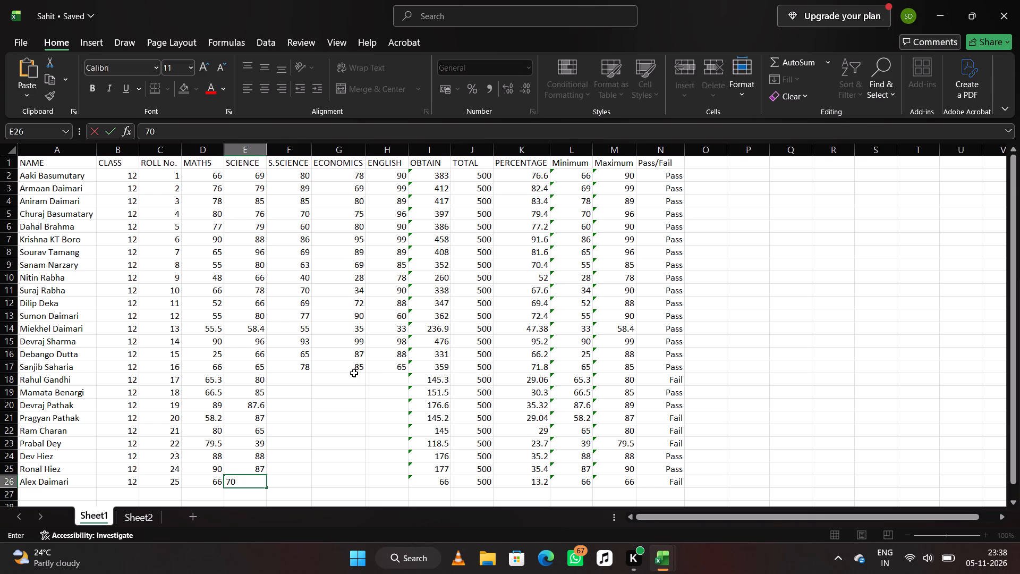
{"action": "left_click", "coordinate": [302, 381]}
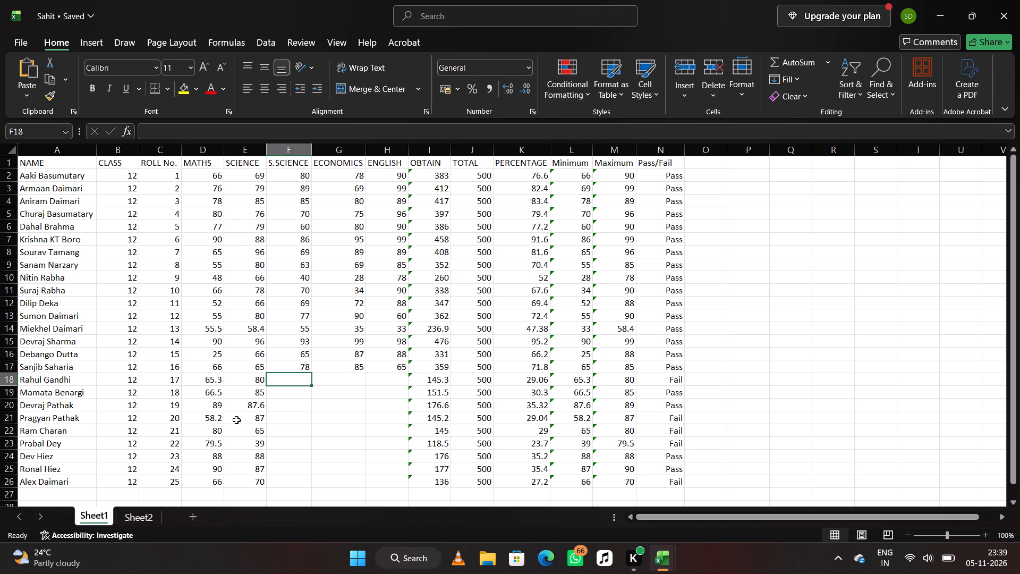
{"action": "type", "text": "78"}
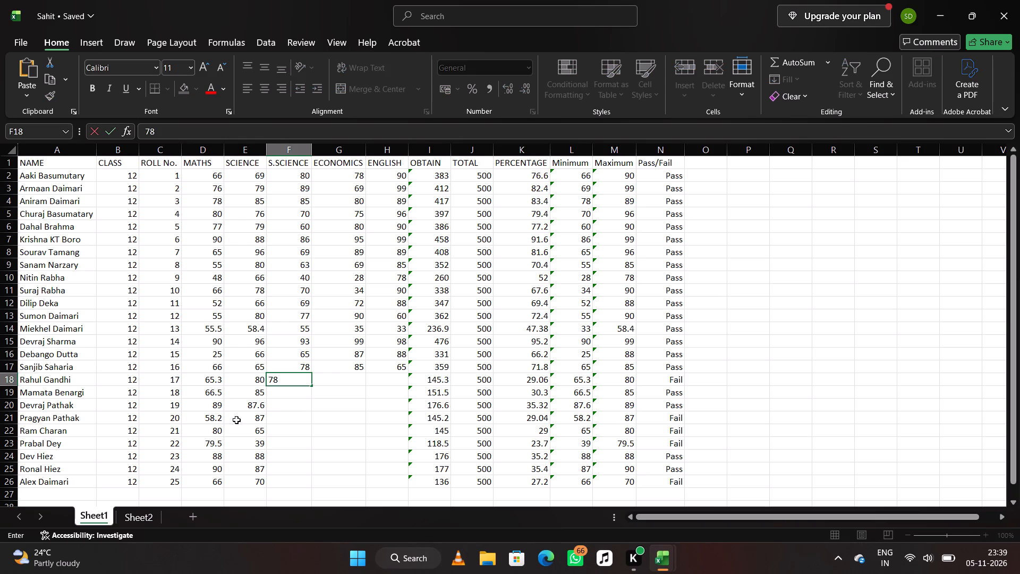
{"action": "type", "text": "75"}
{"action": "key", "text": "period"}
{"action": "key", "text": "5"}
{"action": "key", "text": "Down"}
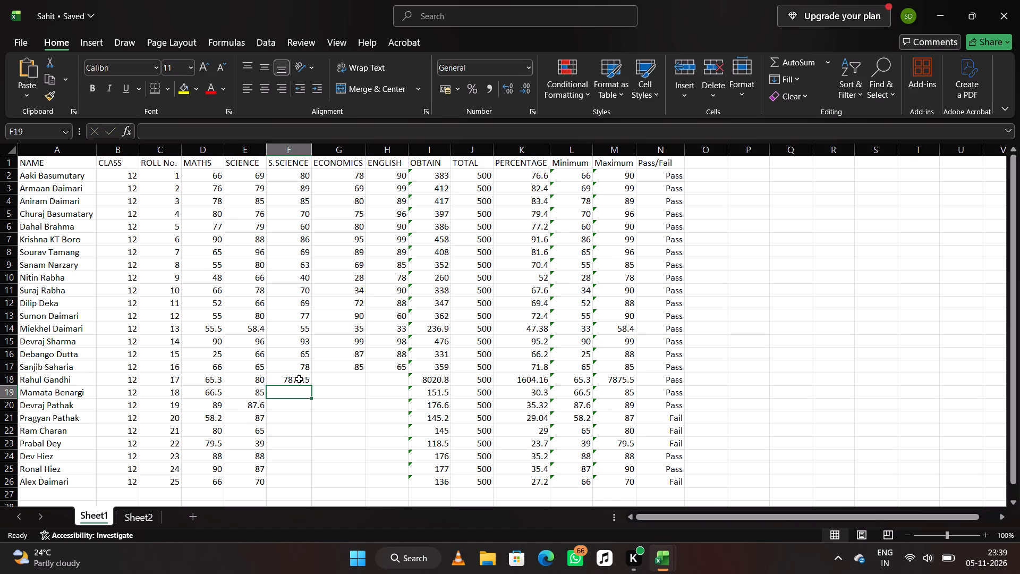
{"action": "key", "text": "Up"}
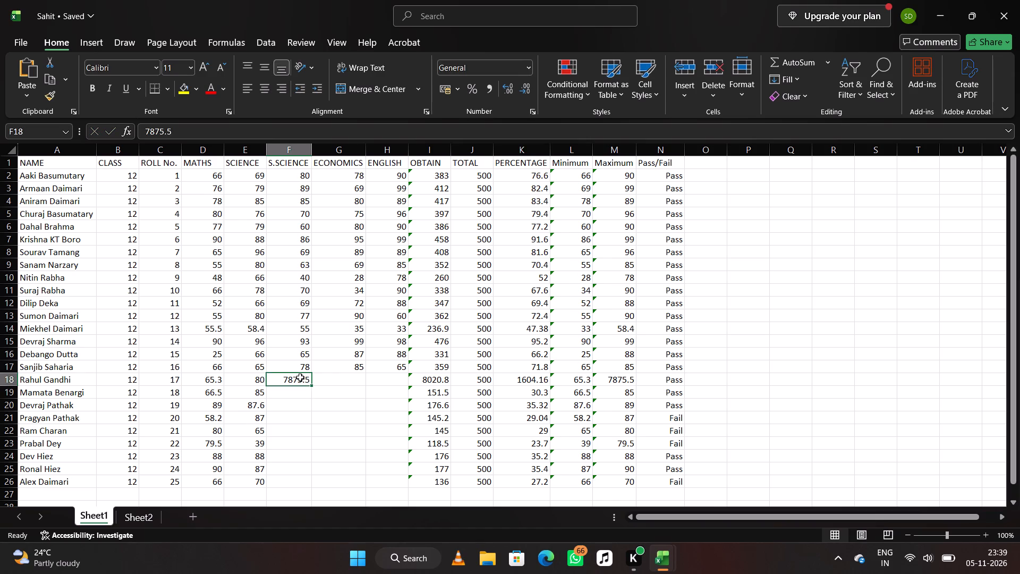
Enter the S.Science marks for roll nos. 17 to 20 in rows 18 to 21: 78, 75.5, 55 and 65.9.
{"action": "type", "text": "78"}
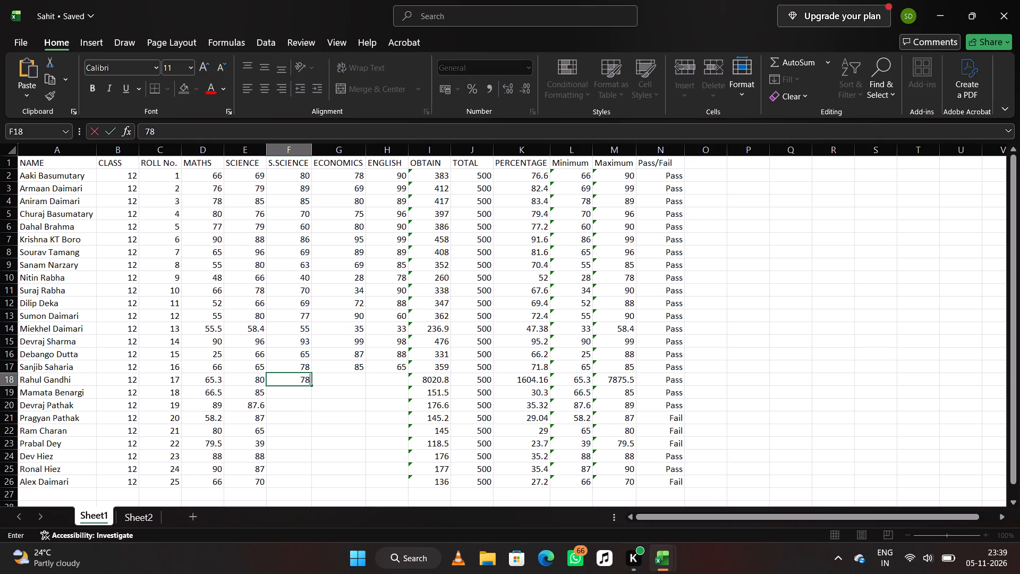
{"action": "key", "text": "Down"}
{"action": "type", "text": "75"}
{"action": "type", "text": ".5"}
{"action": "key", "text": "Down"}
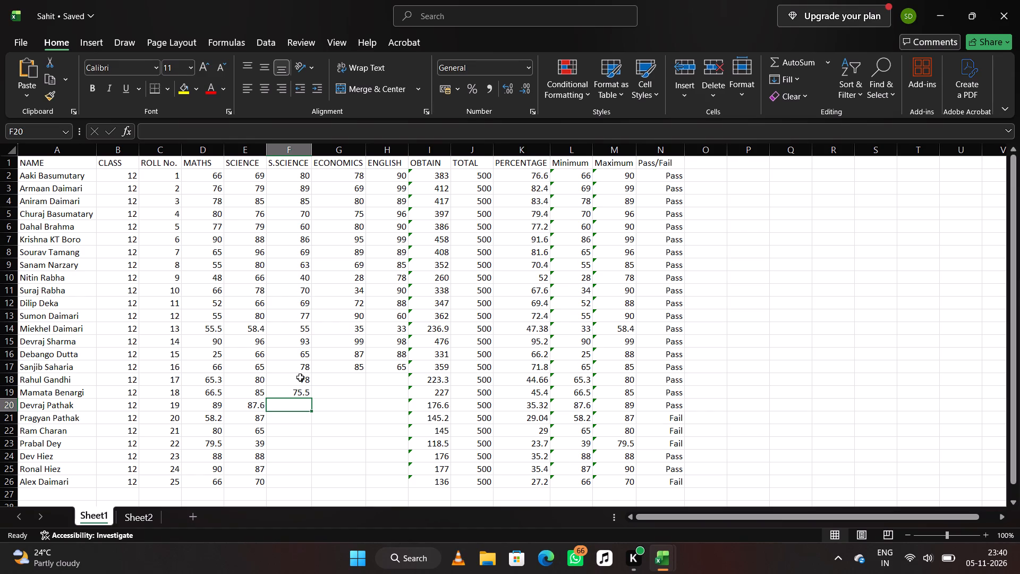
{"action": "type", "text": "55"}
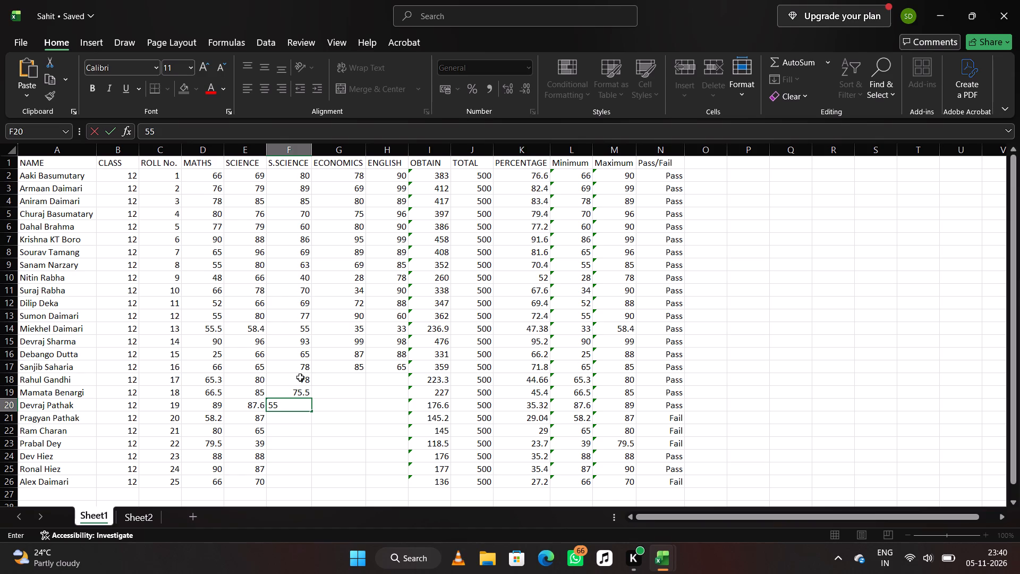
{"action": "key", "text": "Down"}
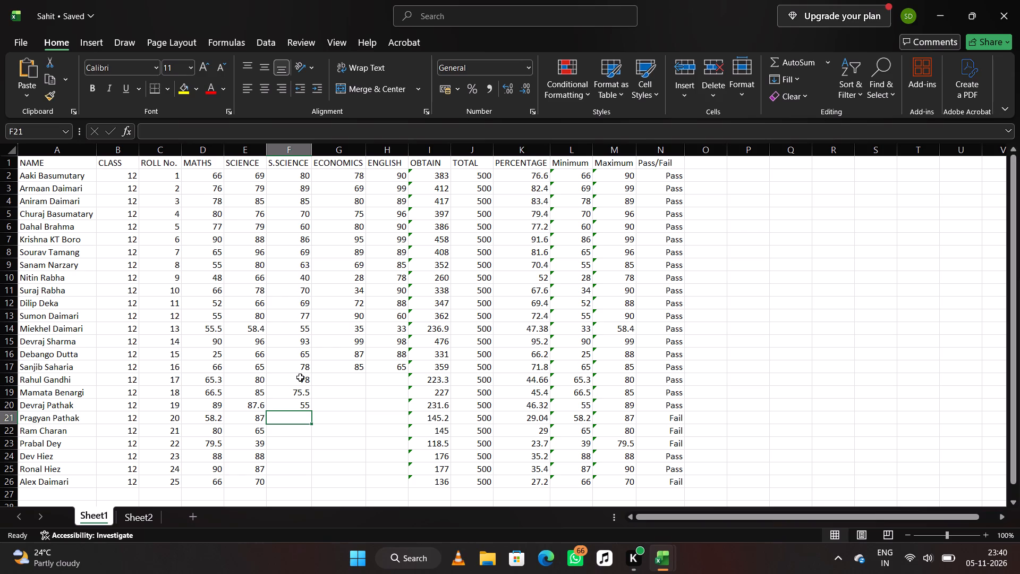
{"action": "type", "text": "65"}
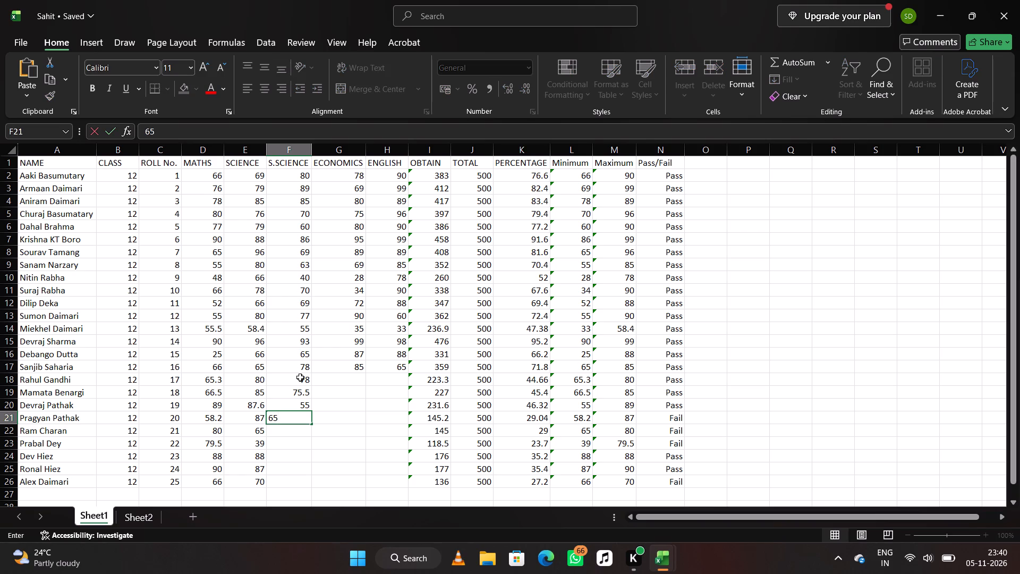
{"action": "type", "text": ".9"}
{"action": "key", "text": "Down"}
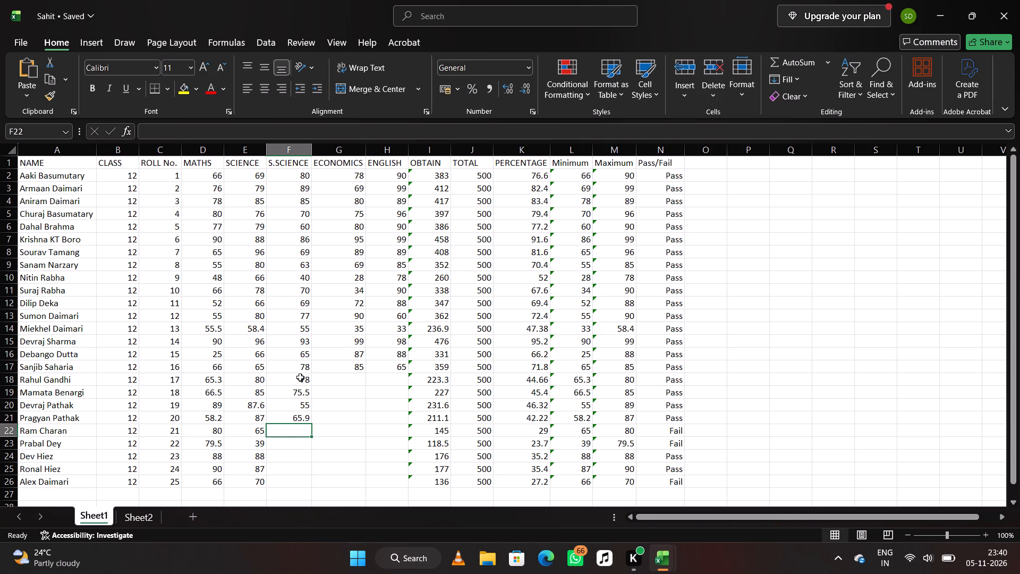
Enter the S.Science marks for roll nos. 21 to 25 in rows 22 to 26: 78, 88, 89, 95 and 95.
{"action": "type", "text": "78"}
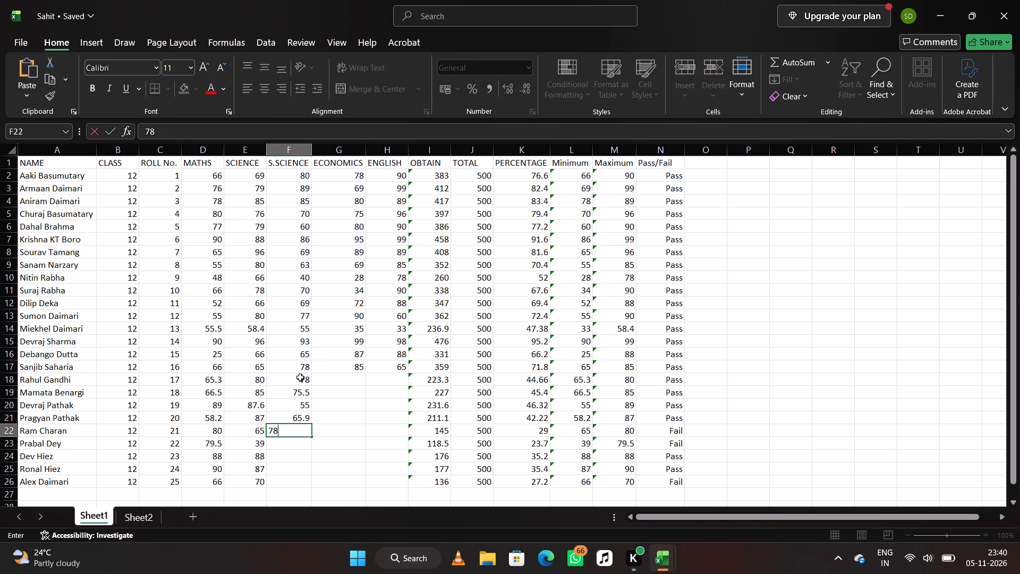
{"action": "key", "text": "Down"}
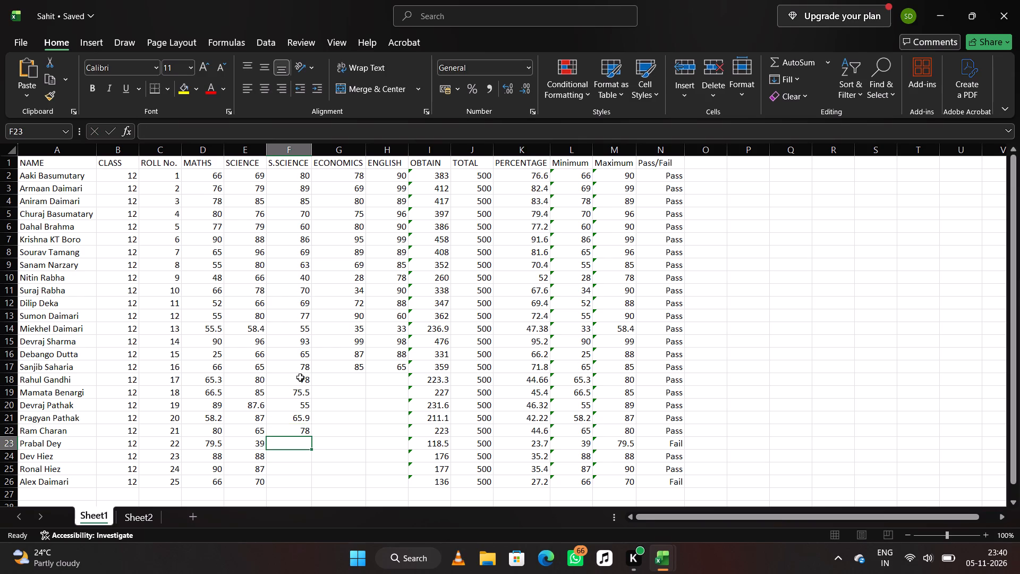
{"action": "type", "text": "88"}
{"action": "key", "text": "Down"}
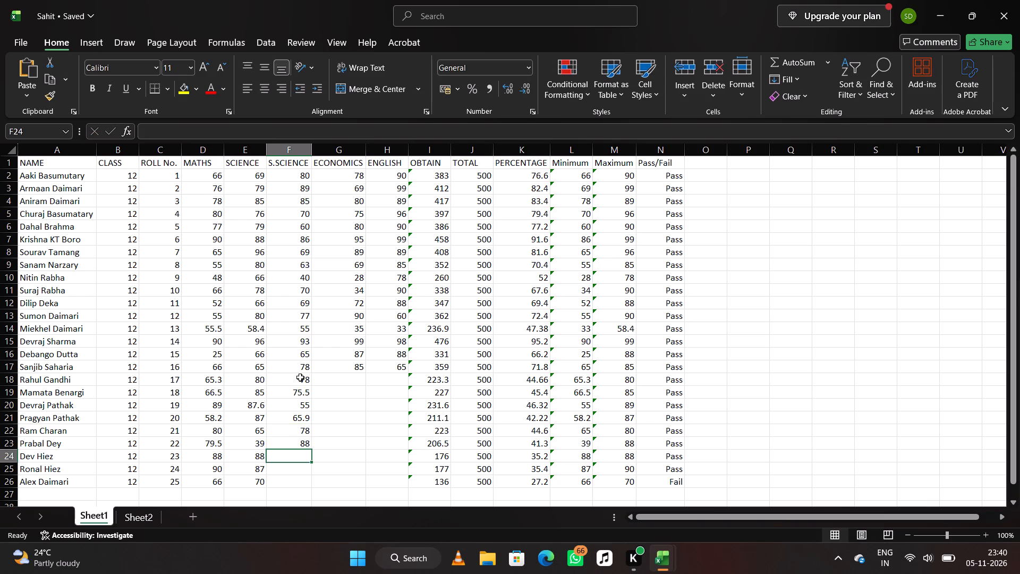
{"action": "type", "text": "89"}
{"action": "key", "text": "Down"}
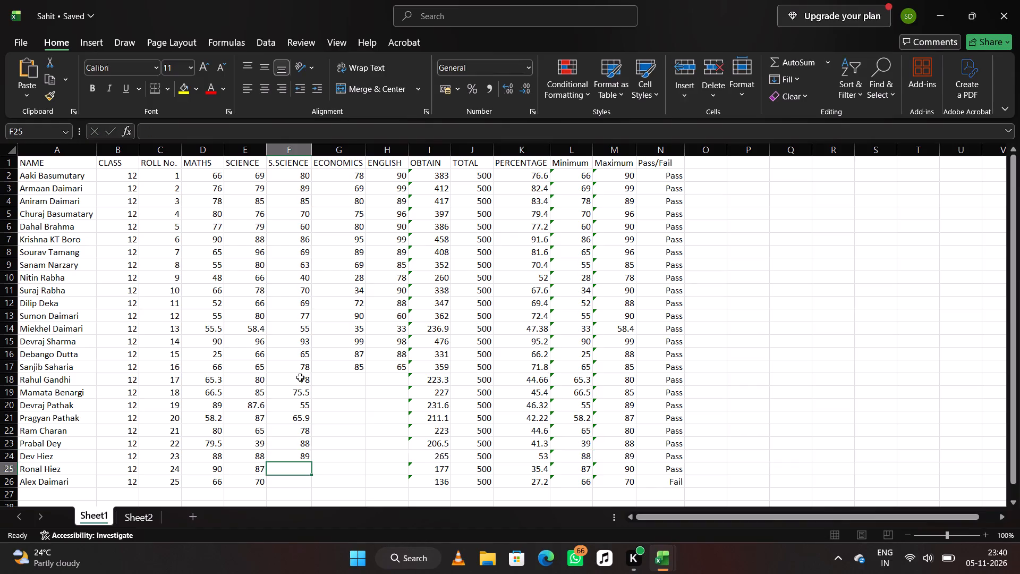
{"action": "type", "text": "95"}
{"action": "key", "text": "Right"}
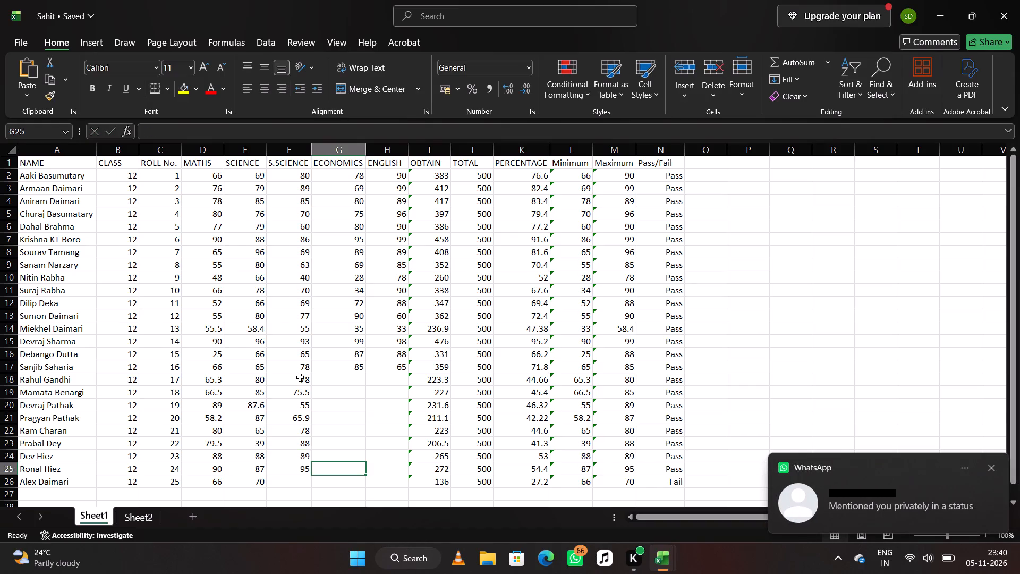
{"action": "key", "text": "Left"}
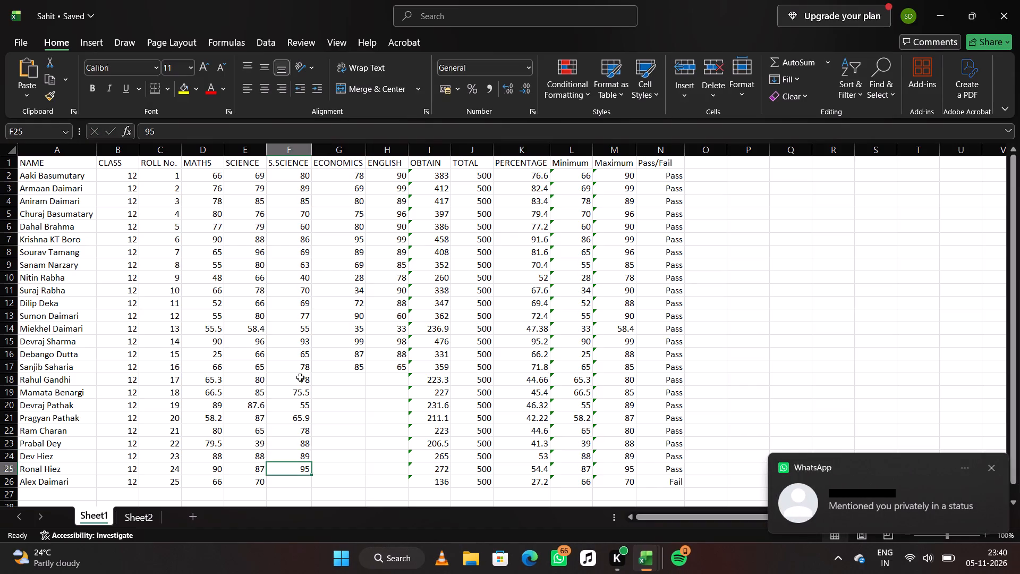
{"action": "key", "text": "Down"}
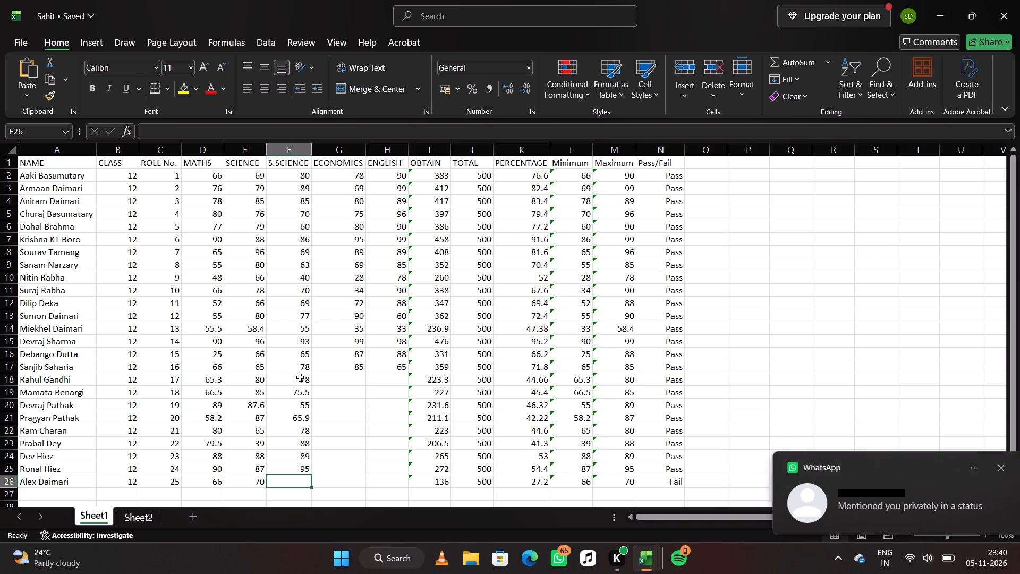
{"action": "type", "text": "95"}
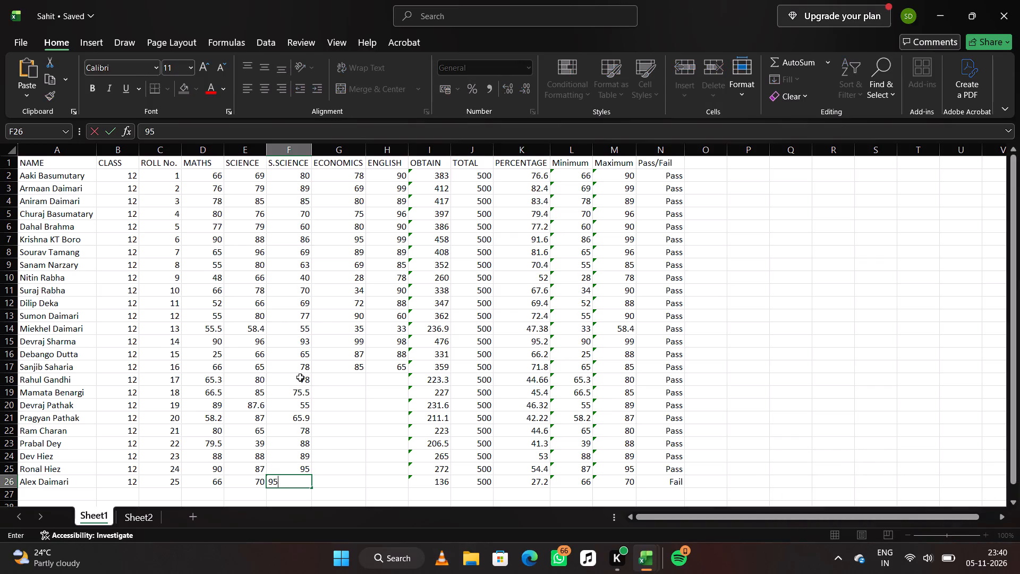
Enter the Economics marks for roll nos. 17 and 18 in rows 18 and 19: 90 and 78.
{"action": "left_click", "coordinate": [335, 380]}
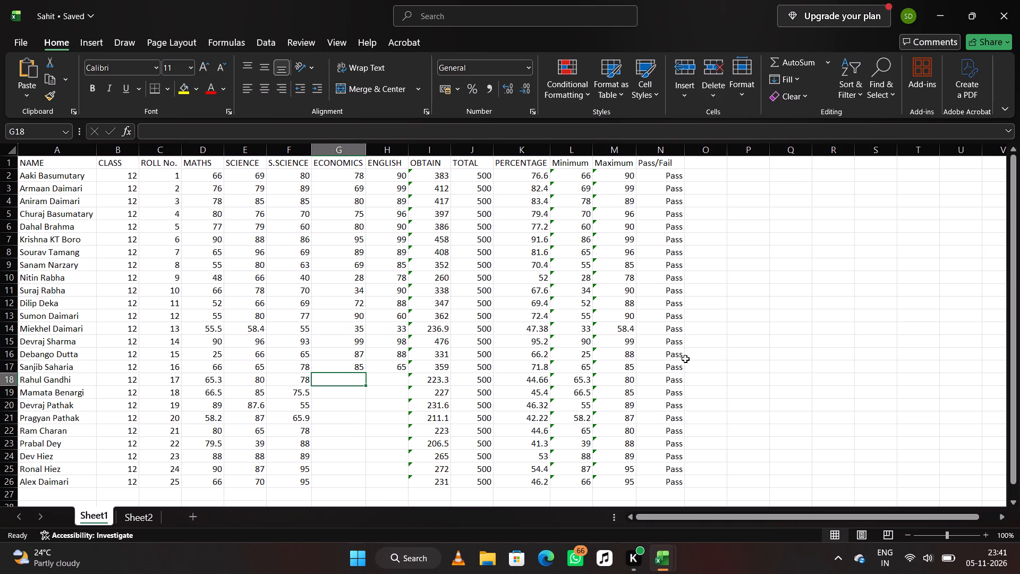
{"action": "type", "text": "90"}
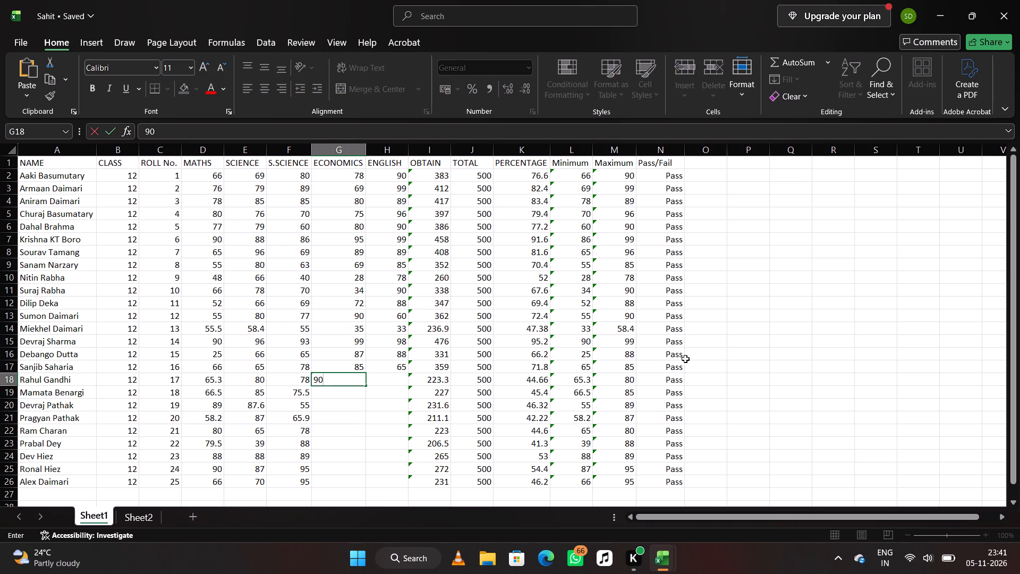
{"action": "key", "text": "Down"}
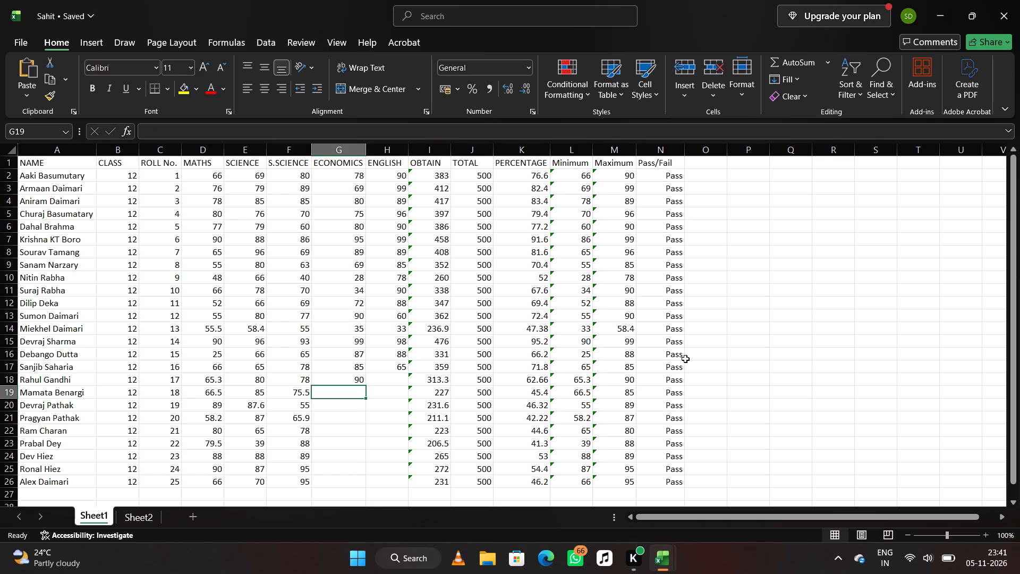
{"action": "type", "text": "78"}
{"action": "key", "text": "Down"}
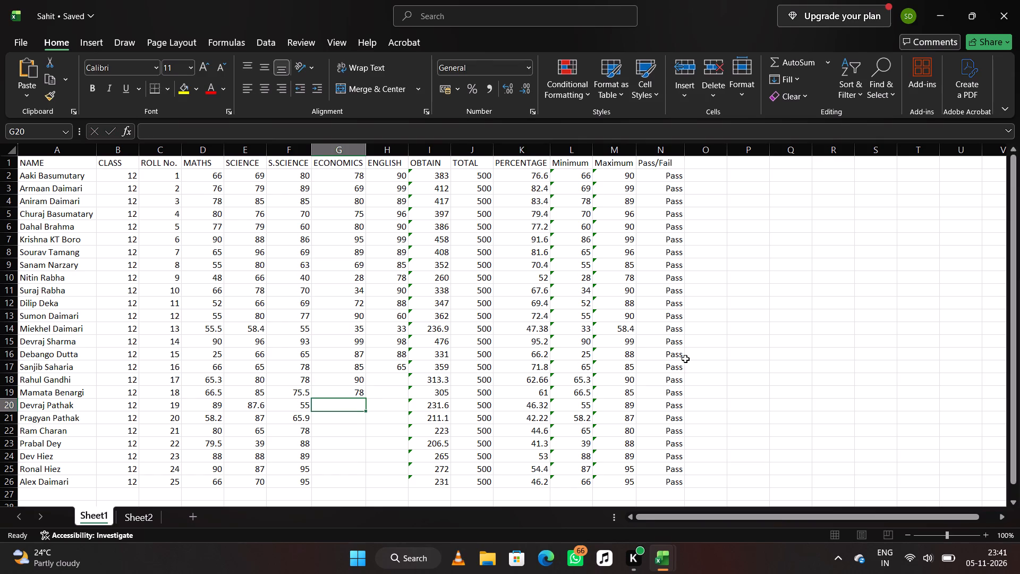
Enter the Economics marks for roll nos. 19 to 22 in rows 20 to 23: 88, 64, 35 and 55.
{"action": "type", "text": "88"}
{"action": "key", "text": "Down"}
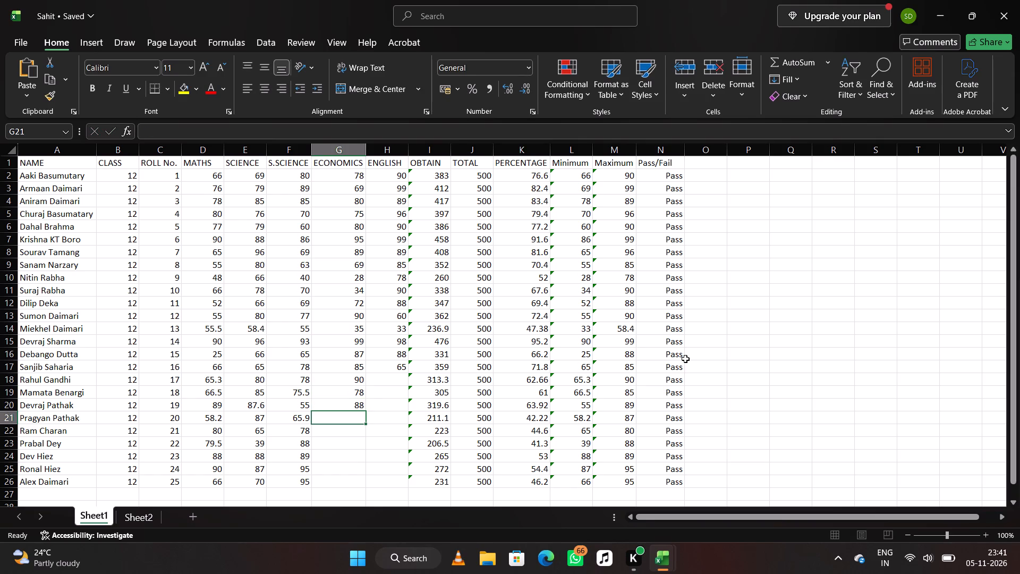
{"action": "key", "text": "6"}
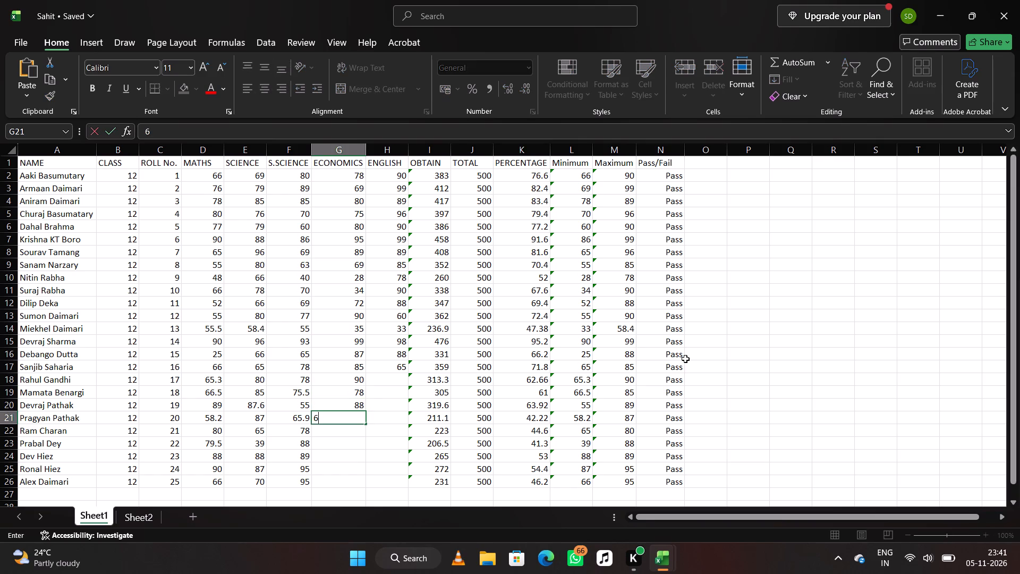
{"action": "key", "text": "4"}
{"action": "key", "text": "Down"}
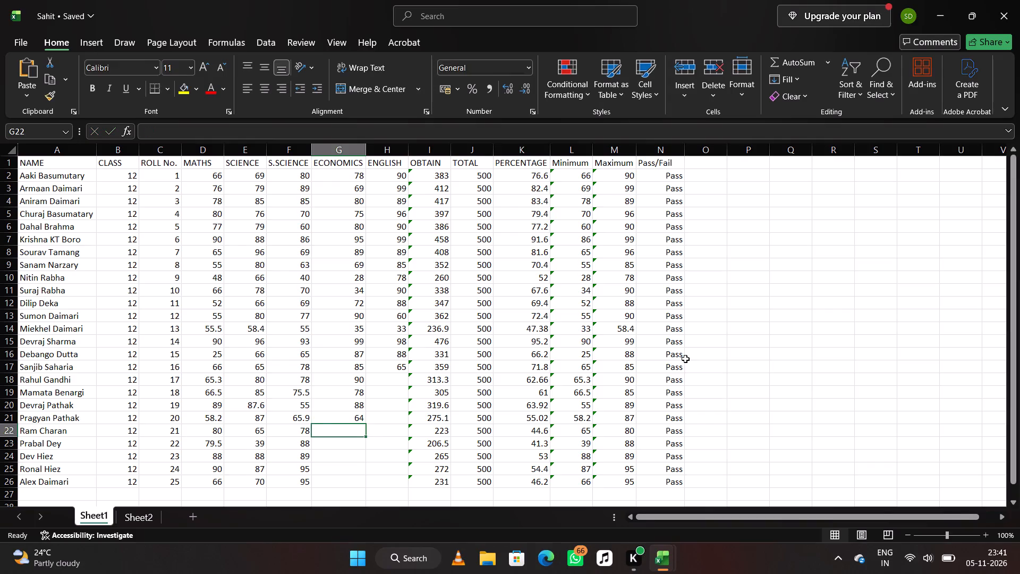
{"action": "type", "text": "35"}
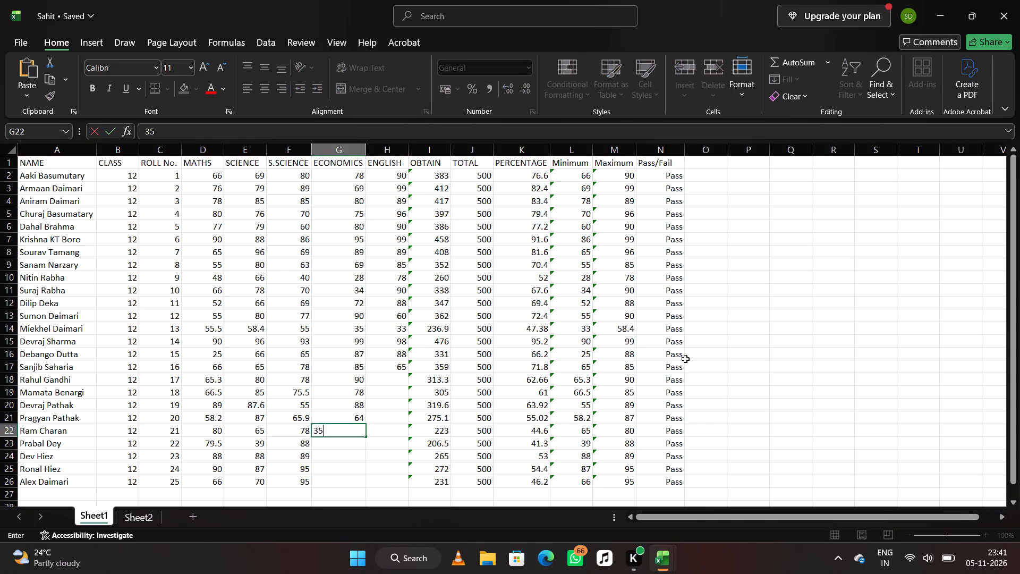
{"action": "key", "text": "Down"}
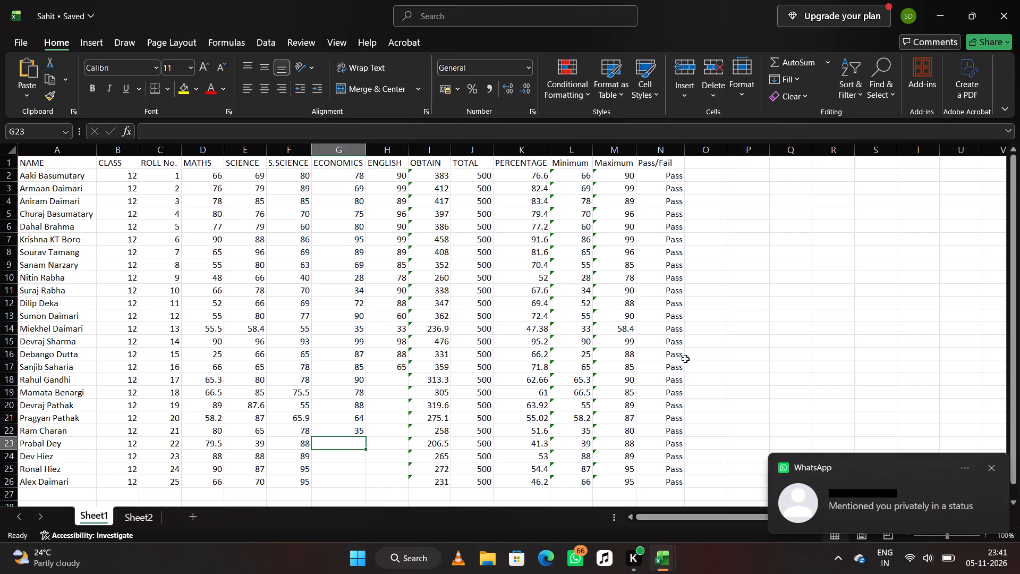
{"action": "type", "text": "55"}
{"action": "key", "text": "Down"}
Enter the Economics marks for roll nos. 23 to 25 in rows 24 to 26: 40, 55.5 and 68.
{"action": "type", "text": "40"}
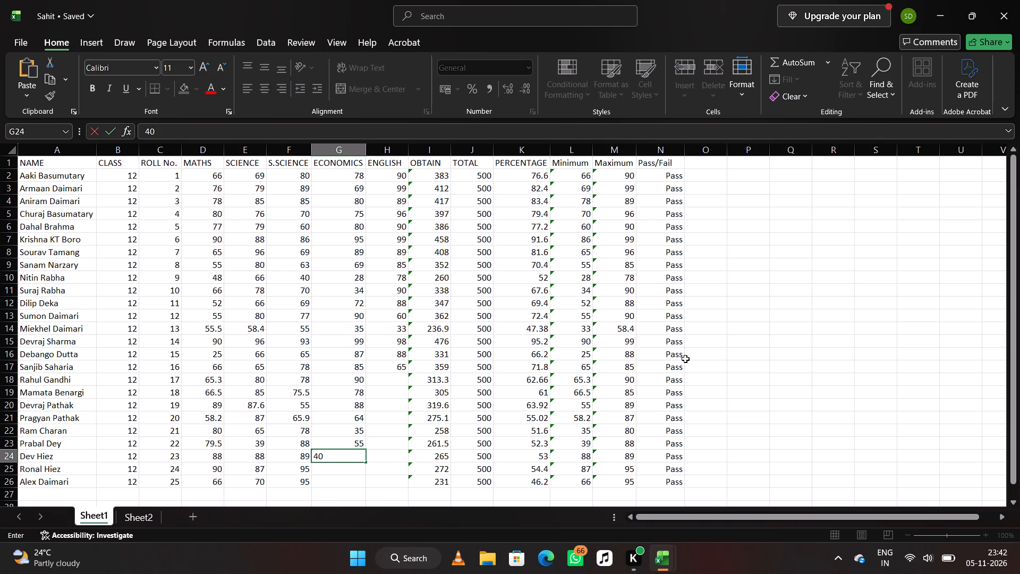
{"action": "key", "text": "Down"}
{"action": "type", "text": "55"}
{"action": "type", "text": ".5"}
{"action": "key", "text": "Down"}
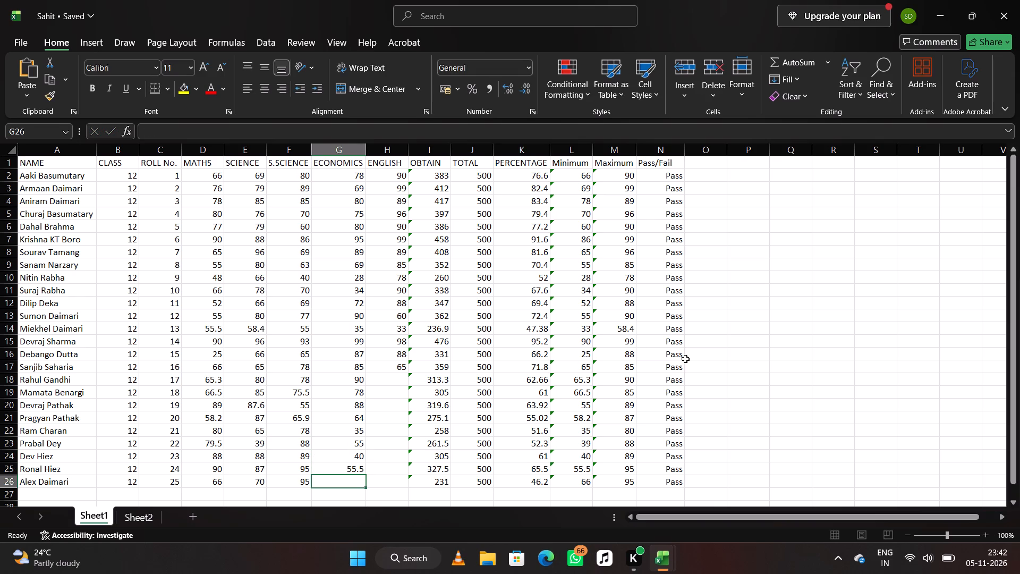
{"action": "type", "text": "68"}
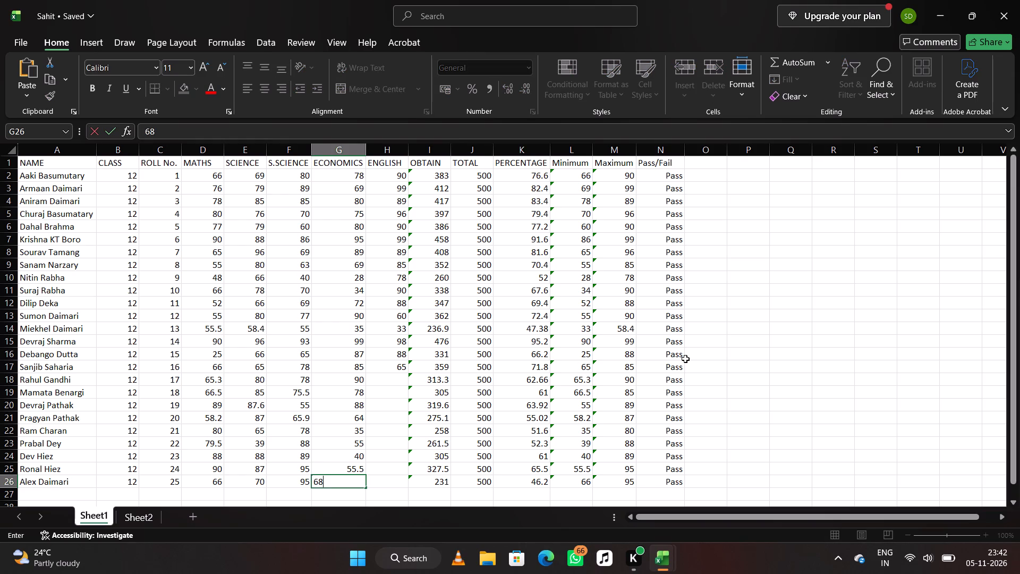
{"action": "left_click", "coordinate": [385, 380]}
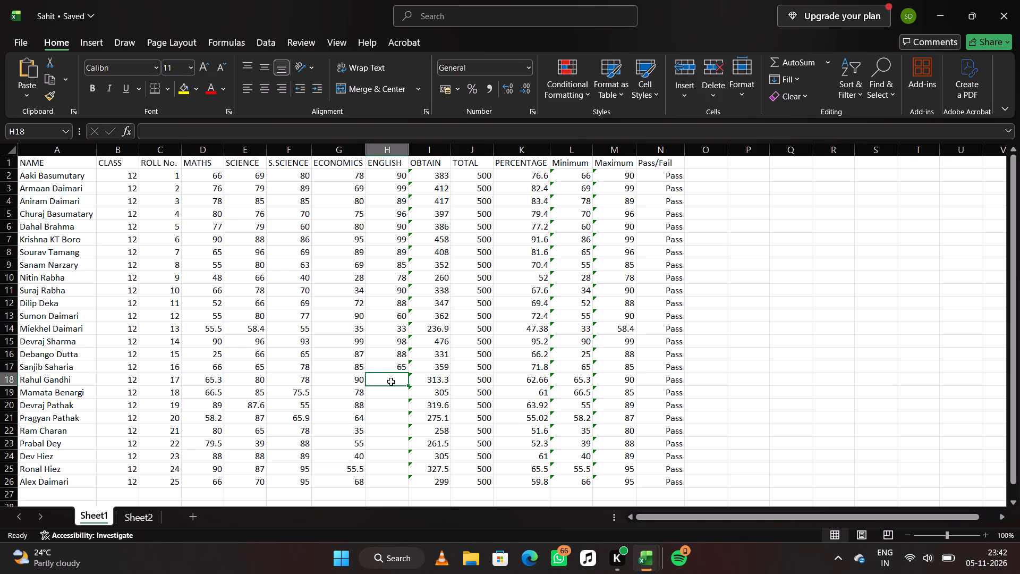
Enter the English marks for roll nos. 17 to 20 in rows 18 to 21: 87, 88, 78 and 61.
{"action": "type", "text": "87"}
{"action": "key", "text": "Down"}
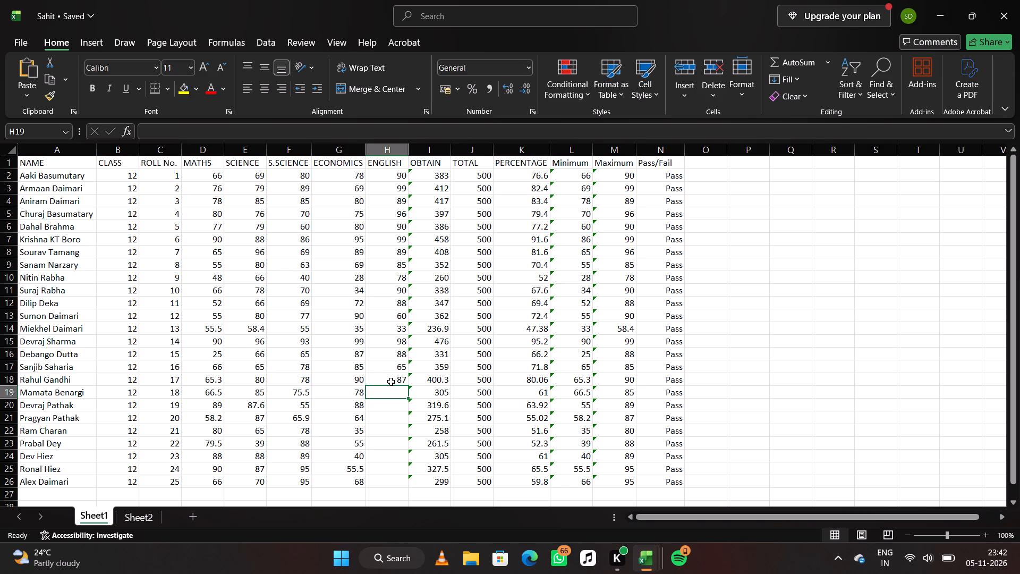
{"action": "type", "text": "88"}
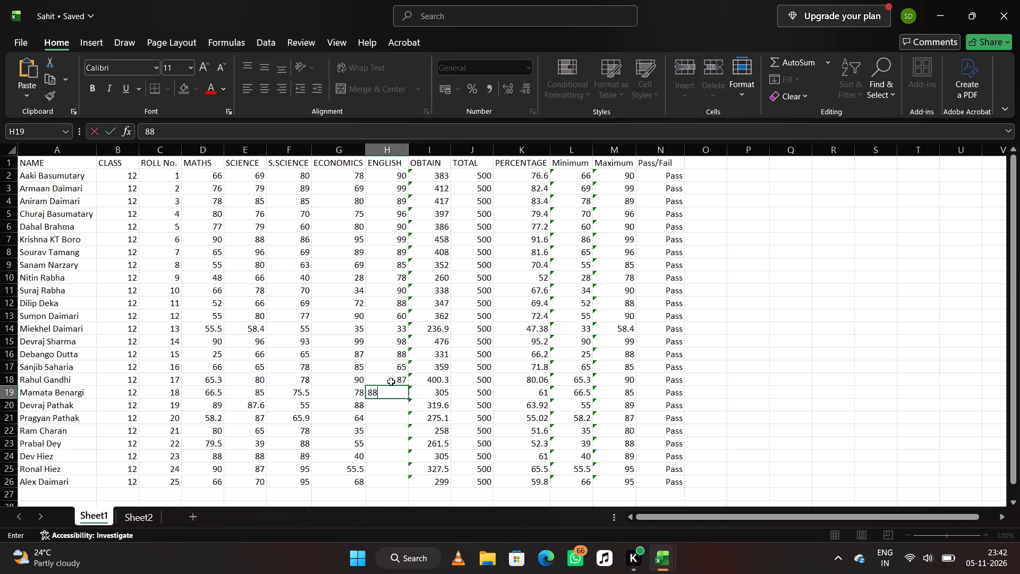
{"action": "key", "text": "Down"}
{"action": "type", "text": "78"}
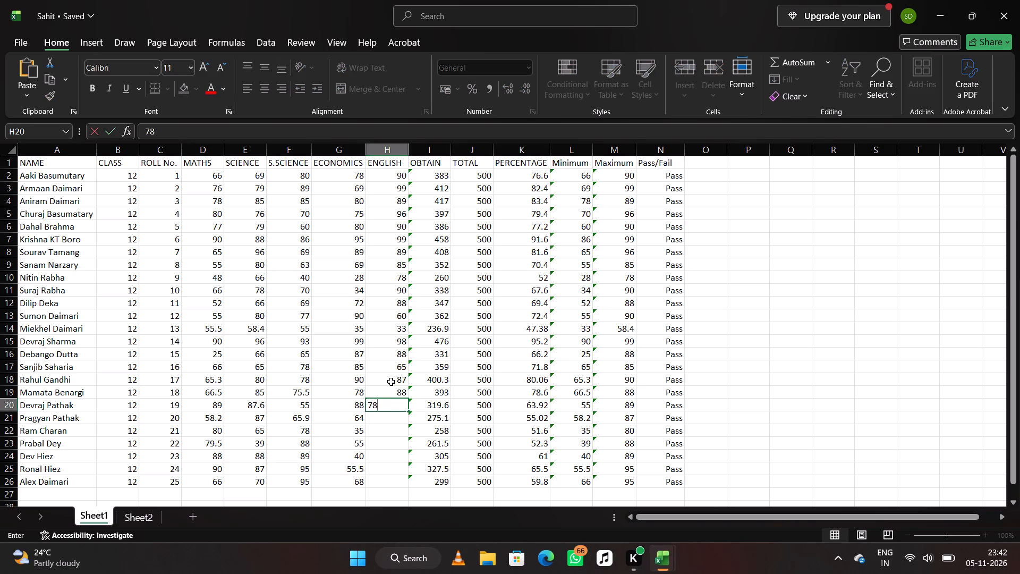
{"action": "key", "text": "Down"}
{"action": "key", "text": "6"}
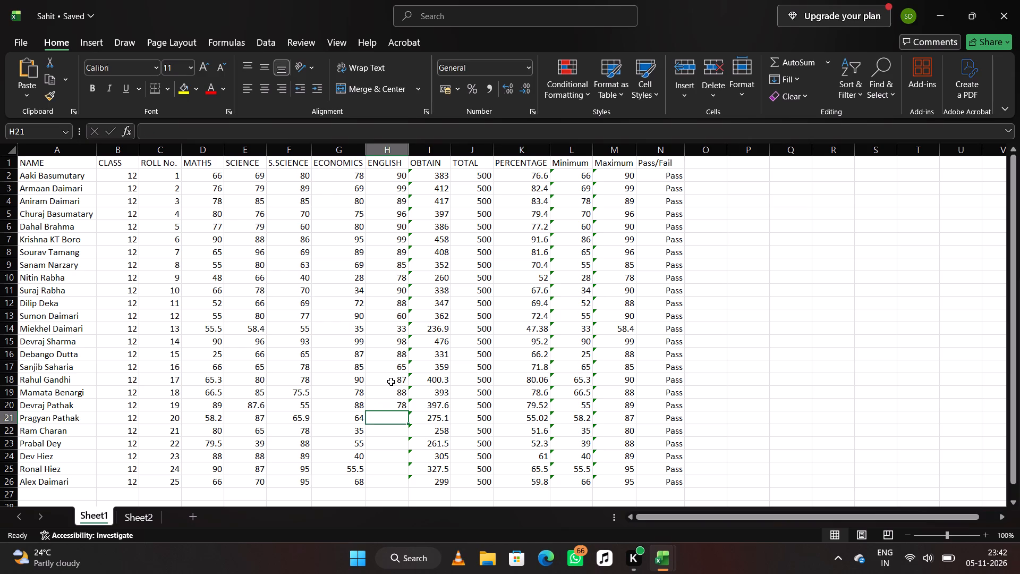
{"action": "key", "text": "1"}
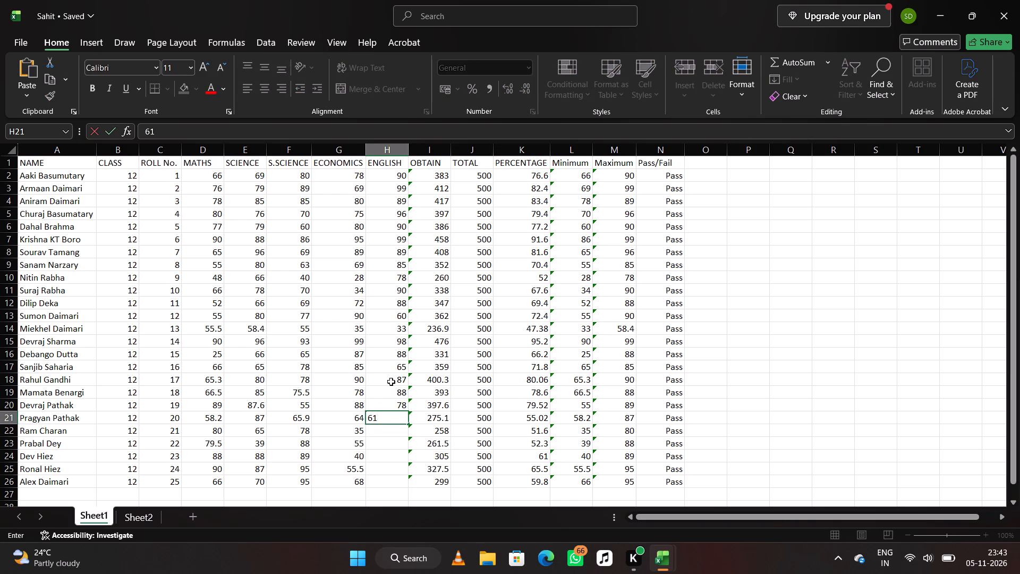
{"action": "key", "text": "Down"}
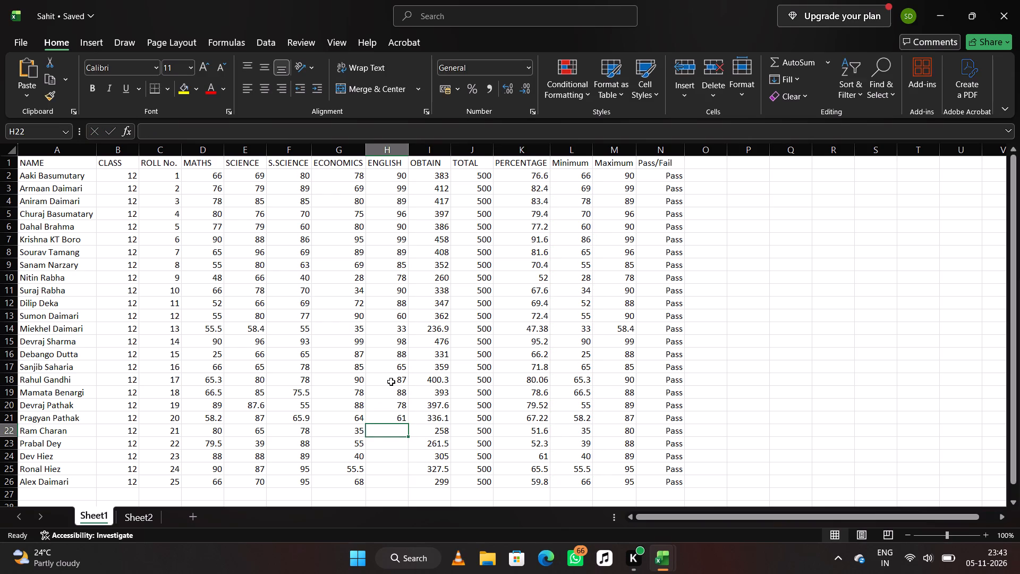
Enter the English marks for roll nos. 21 to 25 in rows 22 to 26: 29, 58, 78, 55 and 36.
{"action": "type", "text": "22"}
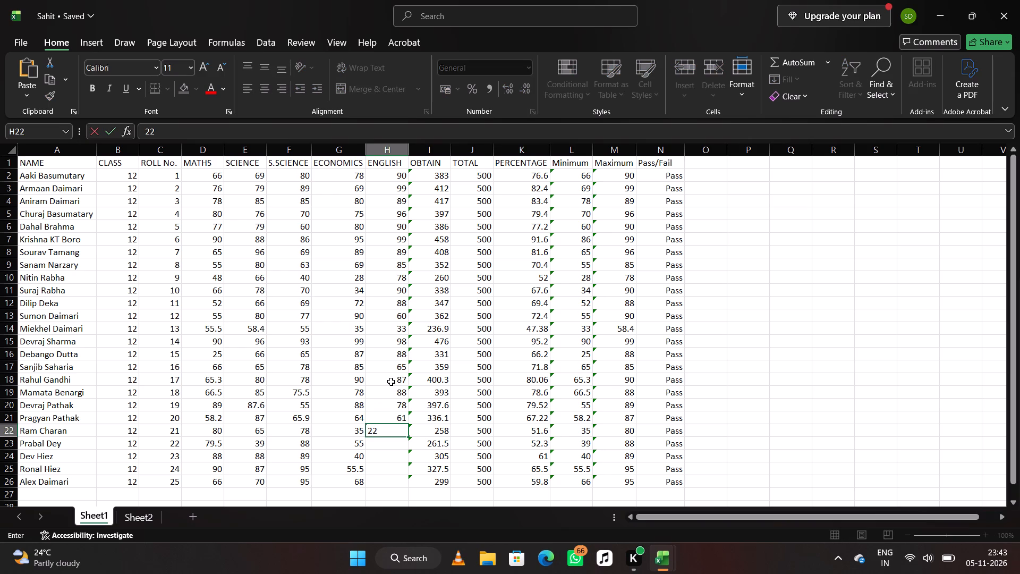
{"action": "key", "text": "BackSpace"}
{"action": "key", "text": "BackSpace"}
{"action": "type", "text": "29"}
{"action": "key", "text": "Down"}
{"action": "type", "text": "58"}
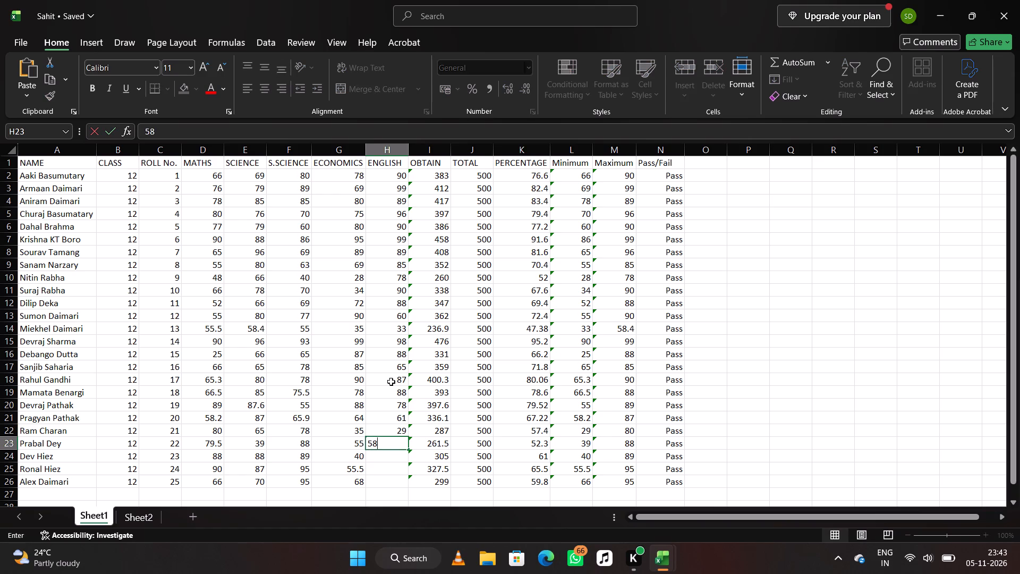
{"action": "key", "text": "Down"}
{"action": "type", "text": "78"}
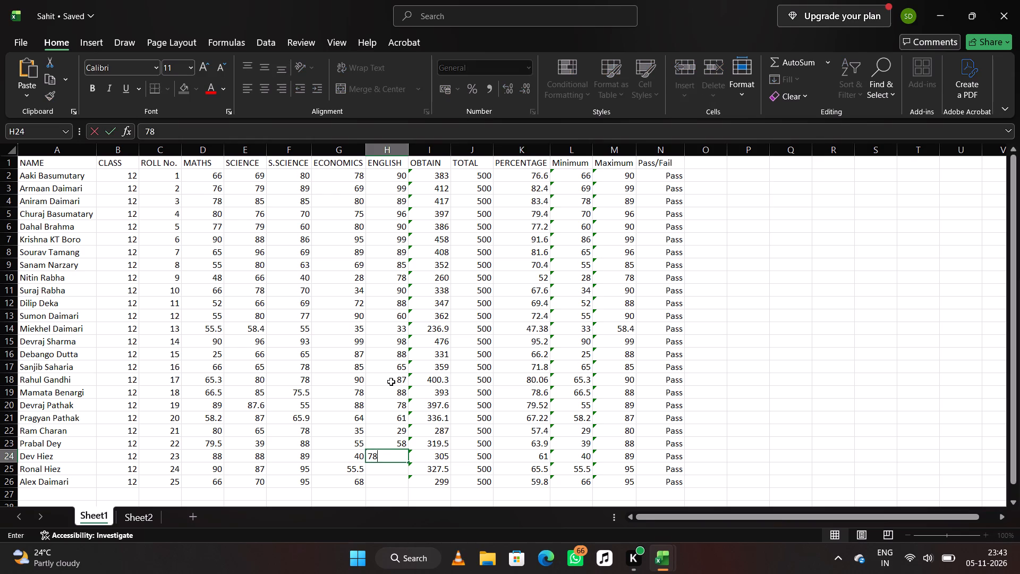
{"action": "key", "text": "Down"}
{"action": "type", "text": "55"}
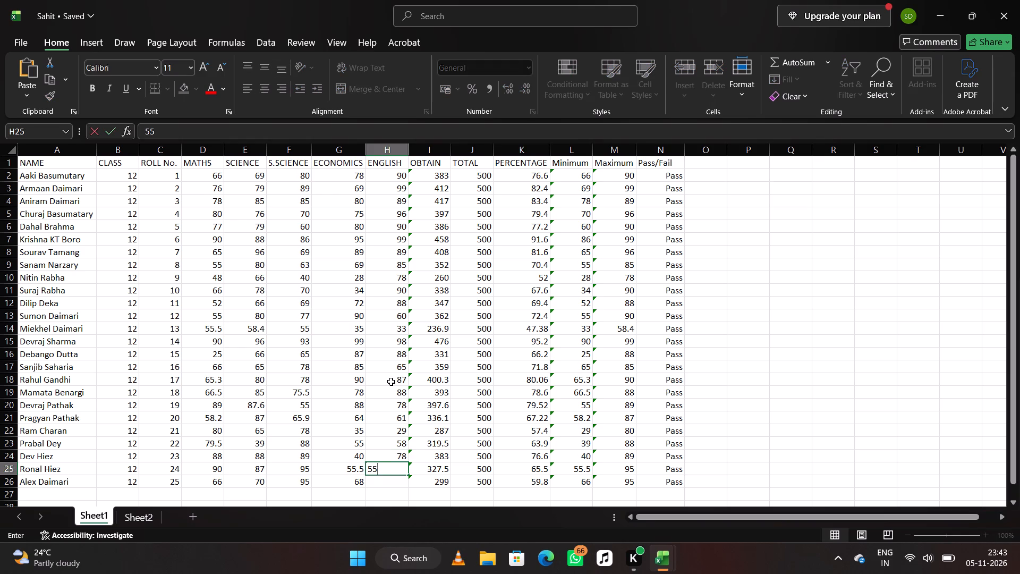
{"action": "key", "text": "Down"}
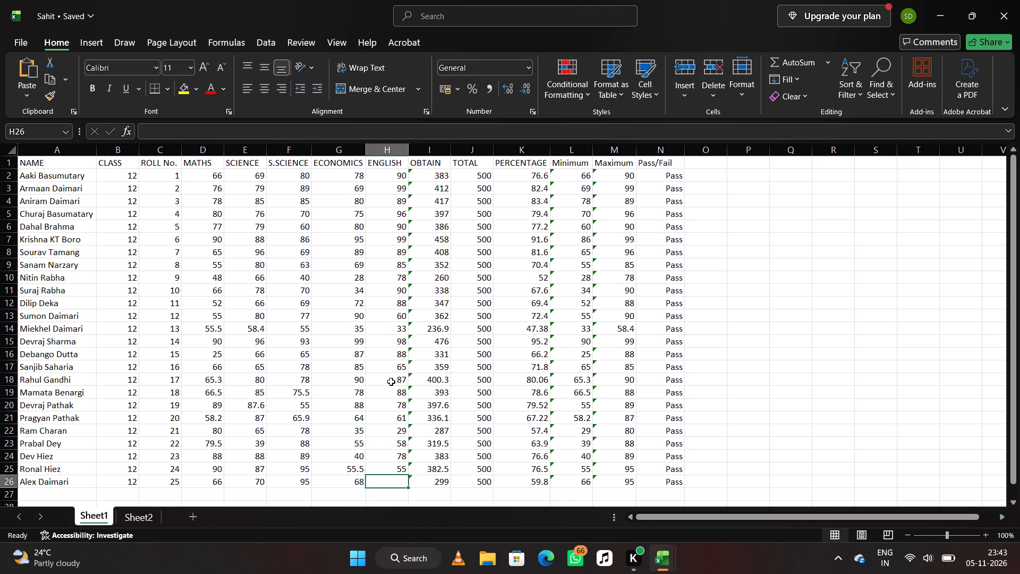
{"action": "key", "text": "3"}
{"action": "key", "text": "6"}
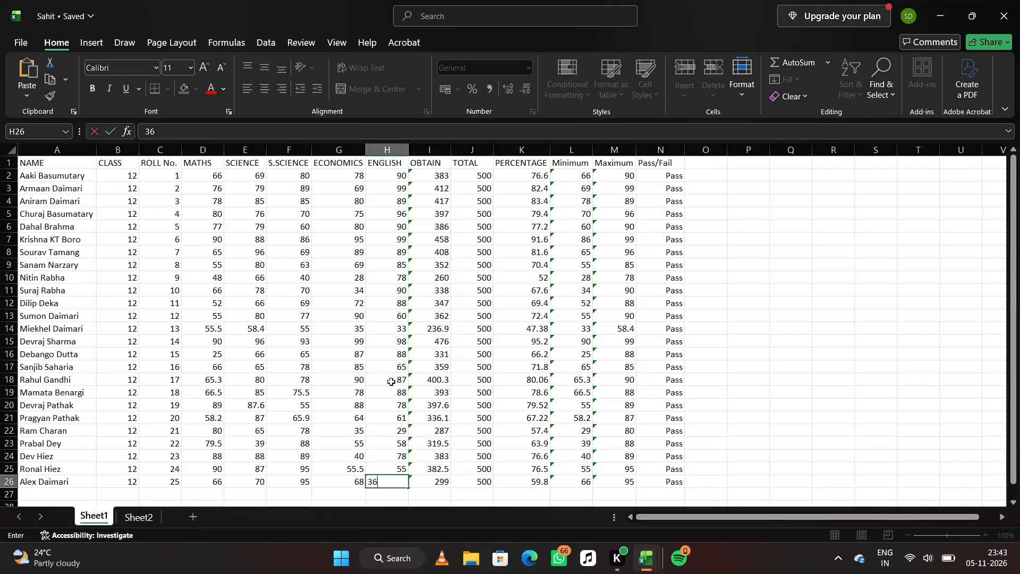
{"action": "left_click", "coordinate": [435, 482]}
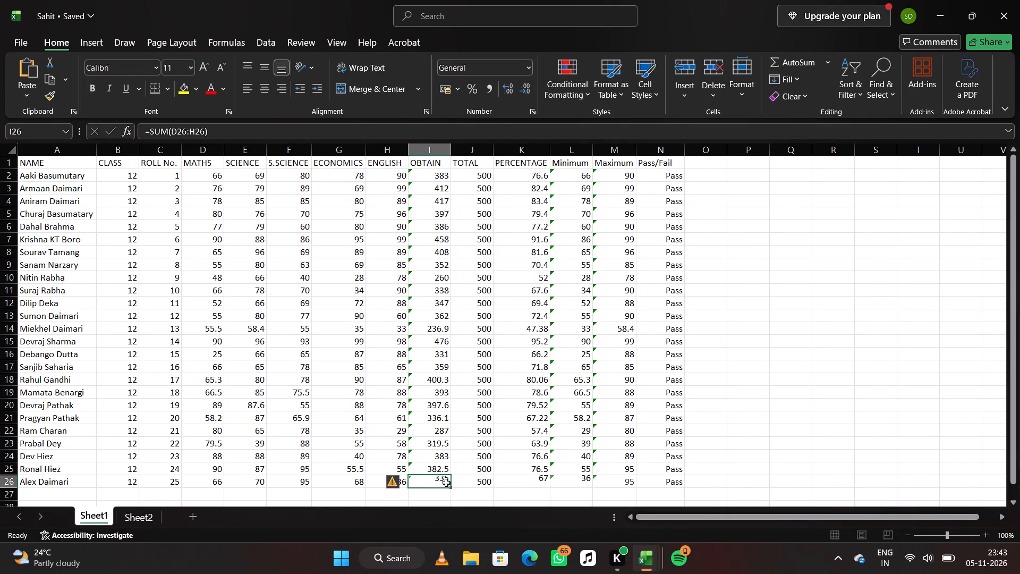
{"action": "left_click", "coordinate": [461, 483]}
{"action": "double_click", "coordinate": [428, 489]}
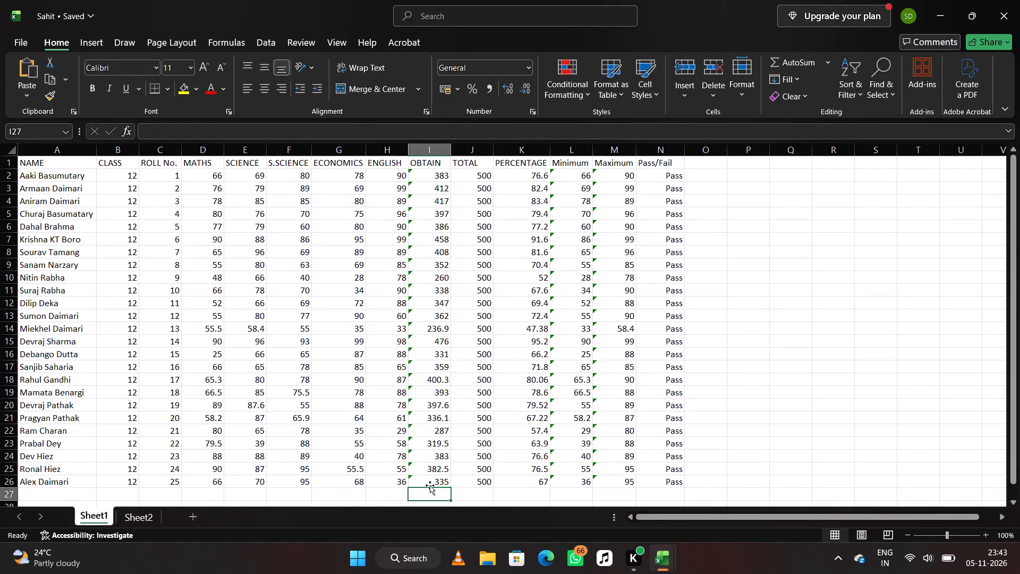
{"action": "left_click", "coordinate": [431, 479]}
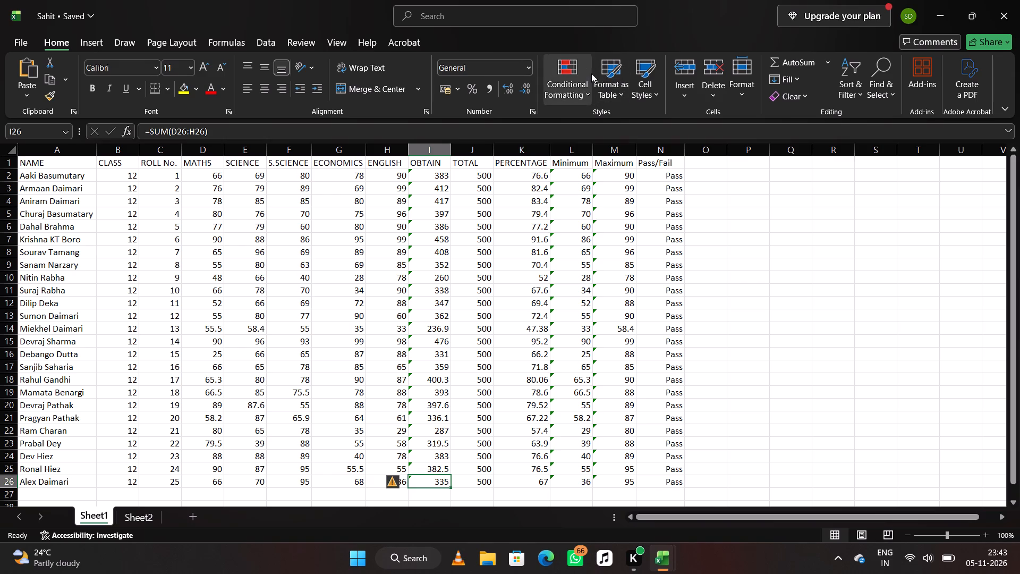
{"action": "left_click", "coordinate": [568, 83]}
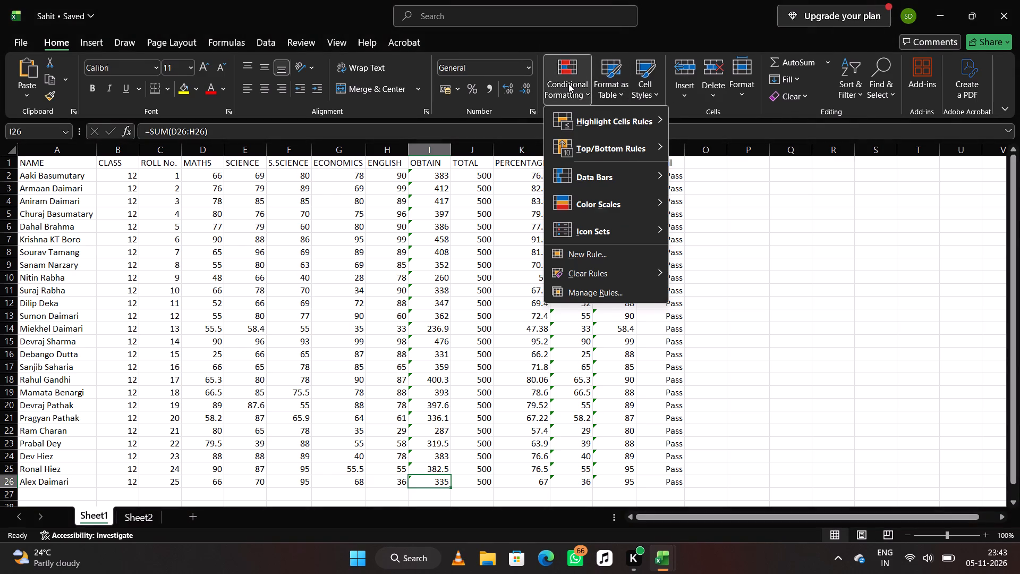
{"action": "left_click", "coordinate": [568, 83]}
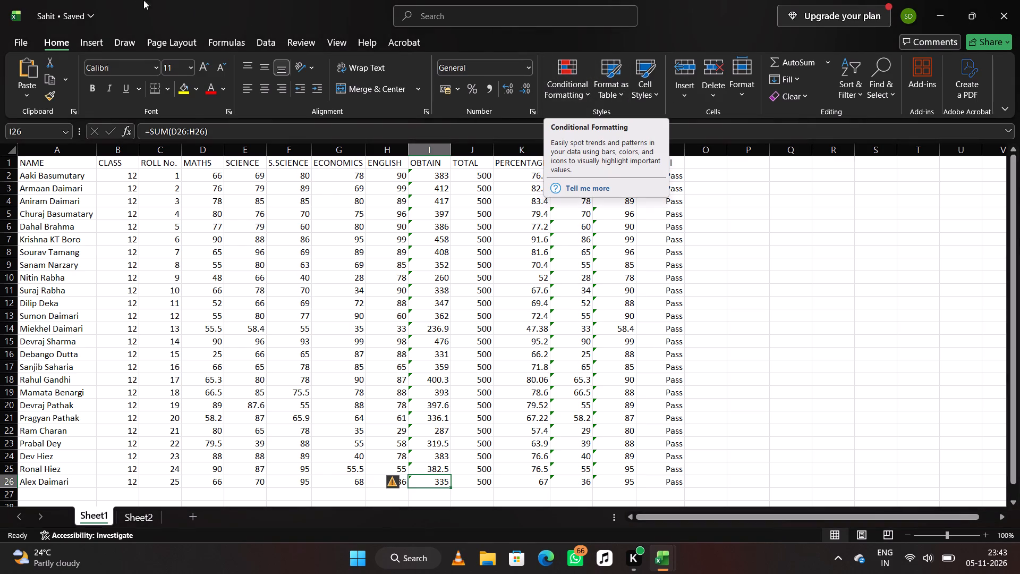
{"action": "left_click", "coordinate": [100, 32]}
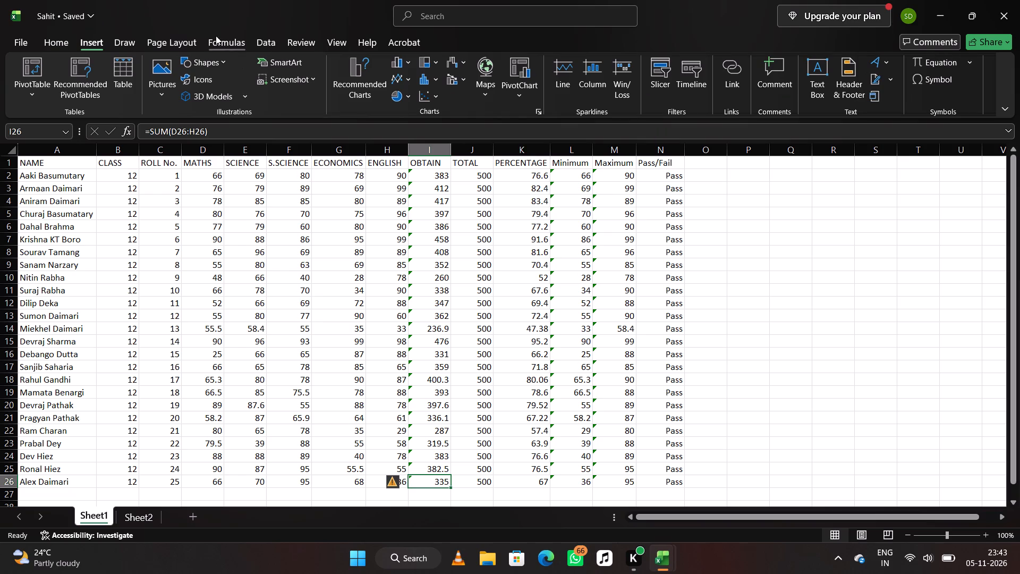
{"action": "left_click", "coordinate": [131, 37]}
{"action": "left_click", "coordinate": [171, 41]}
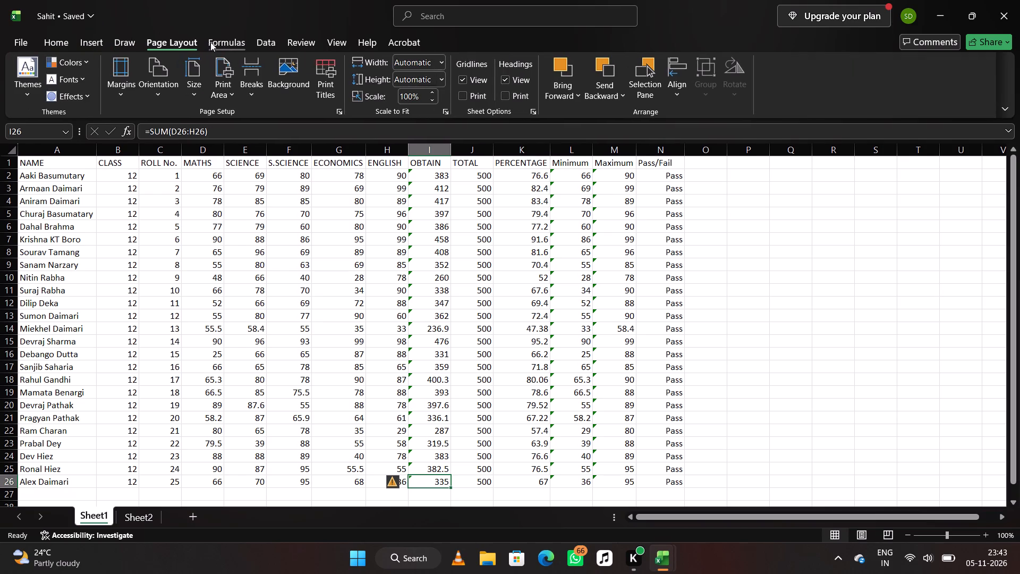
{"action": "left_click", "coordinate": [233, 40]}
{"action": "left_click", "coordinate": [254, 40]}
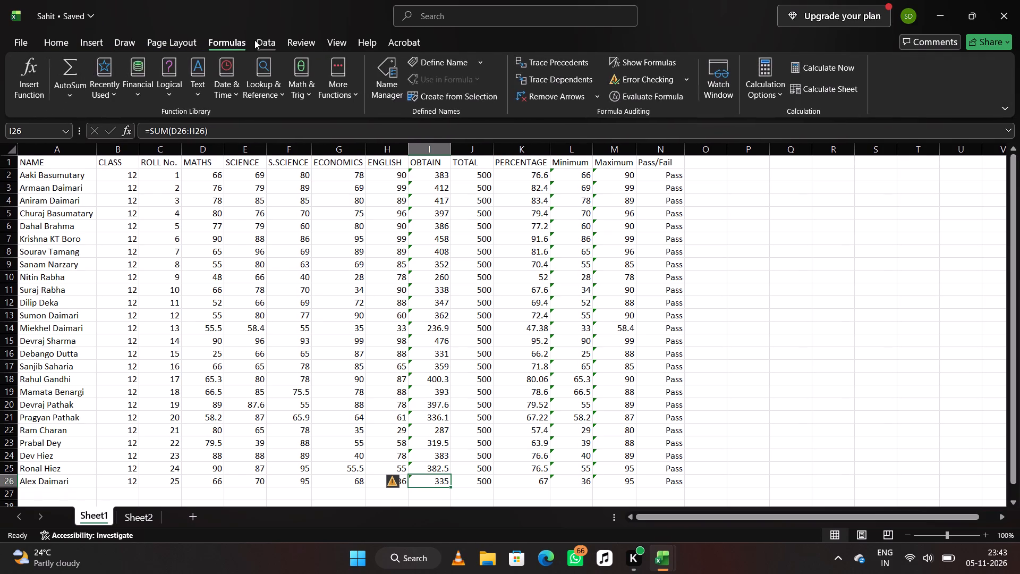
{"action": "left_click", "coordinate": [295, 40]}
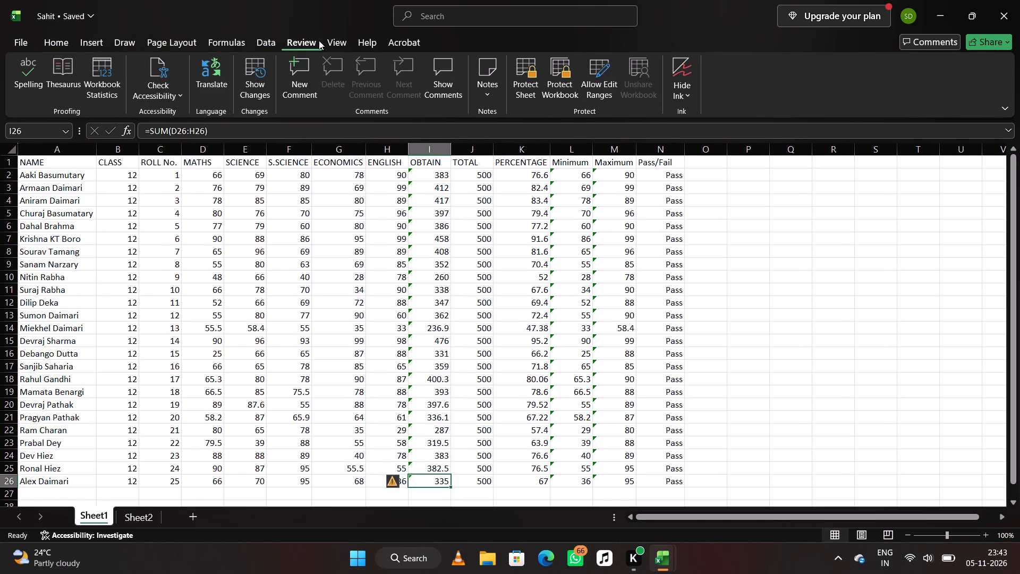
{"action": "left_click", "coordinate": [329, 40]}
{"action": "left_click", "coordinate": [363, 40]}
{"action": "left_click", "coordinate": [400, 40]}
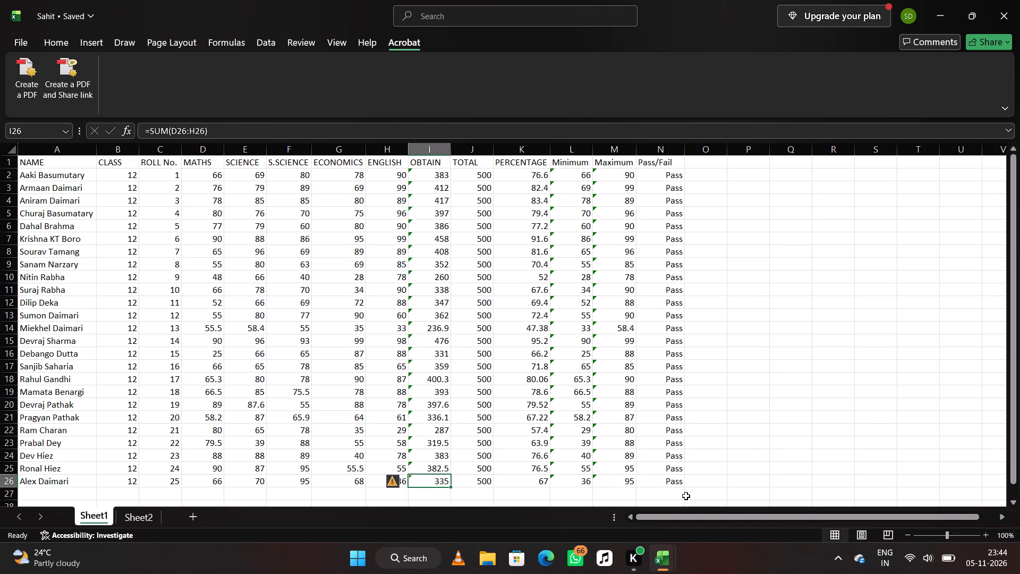
Close the Sahit marks workbook and the Book2 employee workbook.
{"action": "left_click", "coordinate": [1018, 24]}
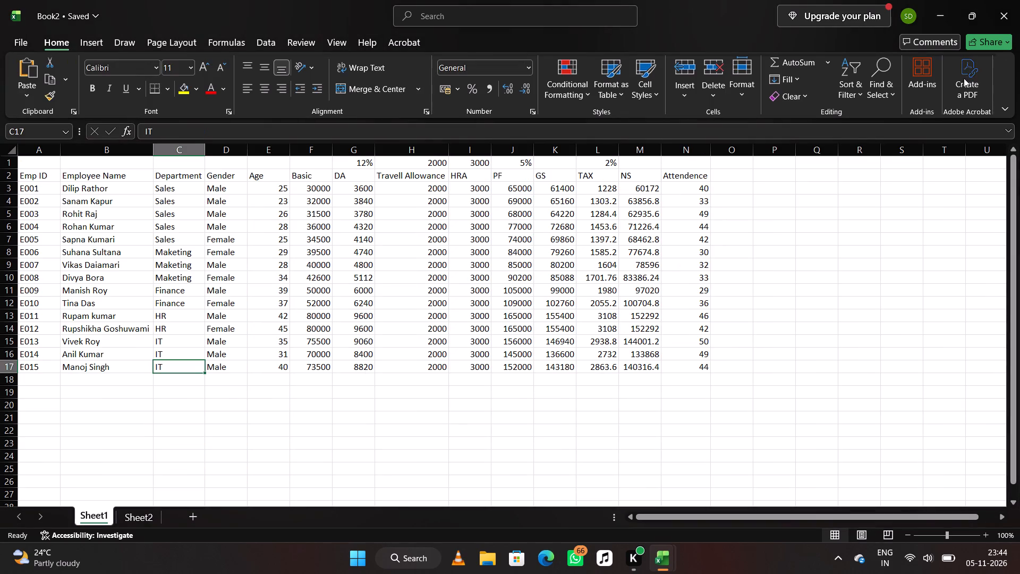
{"action": "left_click", "coordinate": [1012, 3]}
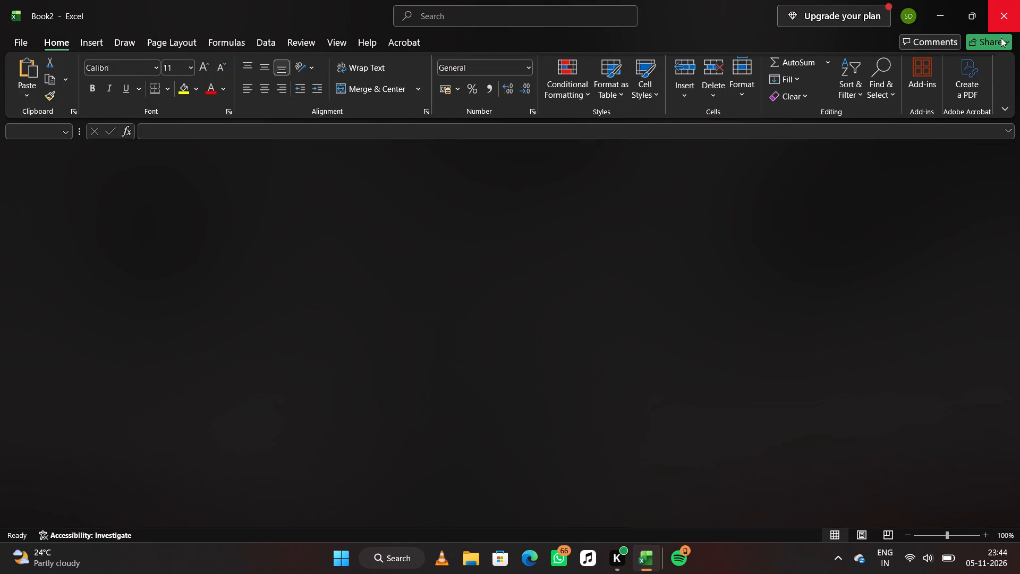